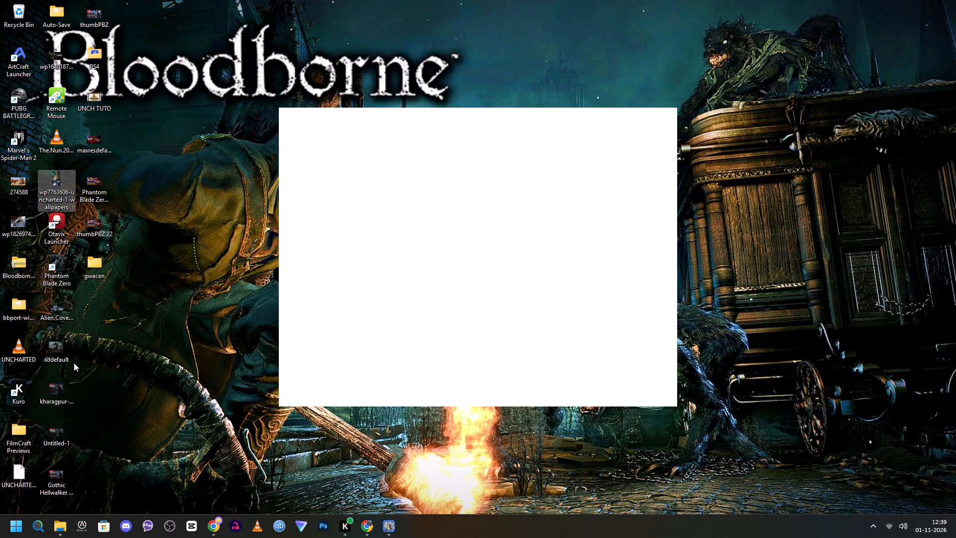
# Place the desktop images 274588, wp7763606-uncharted-1-wallpapers and wp1826974-uncharted-2 into the open Untitled-1 document as separate layers.
pyautogui.click(25, 231)
pyautogui.click(13, 189)
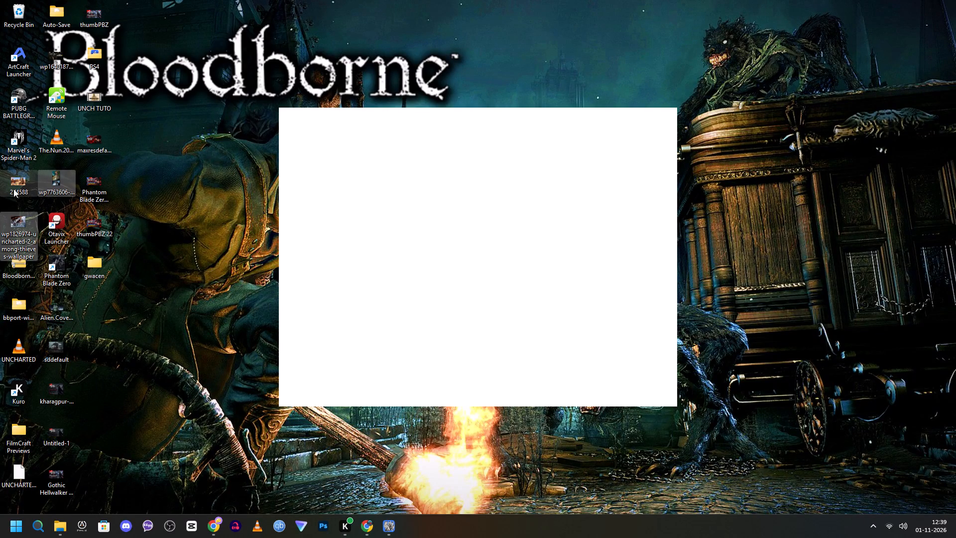
pyautogui.moveTo(42, 184); pyautogui.dragTo(329, 459)
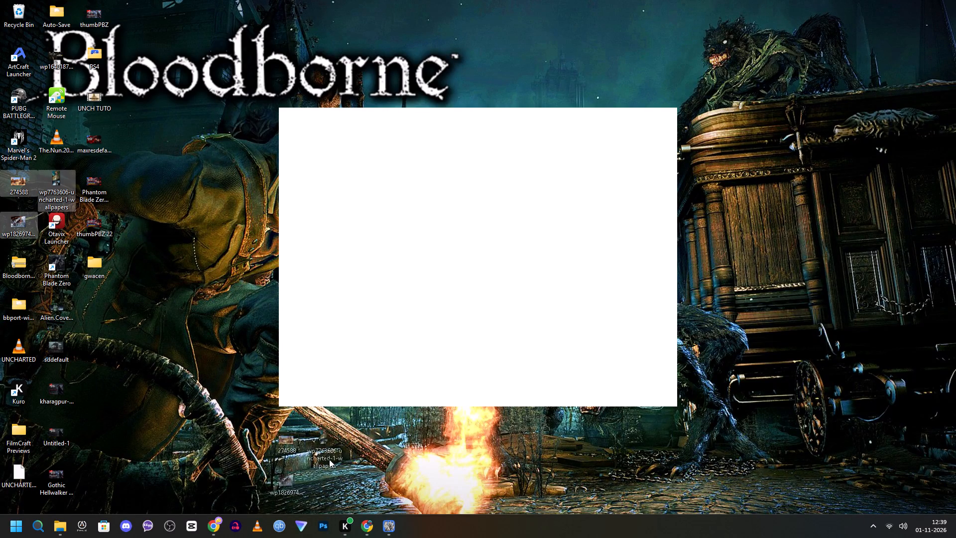
pyautogui.moveTo(329, 459); pyautogui.dragTo(430, 439)
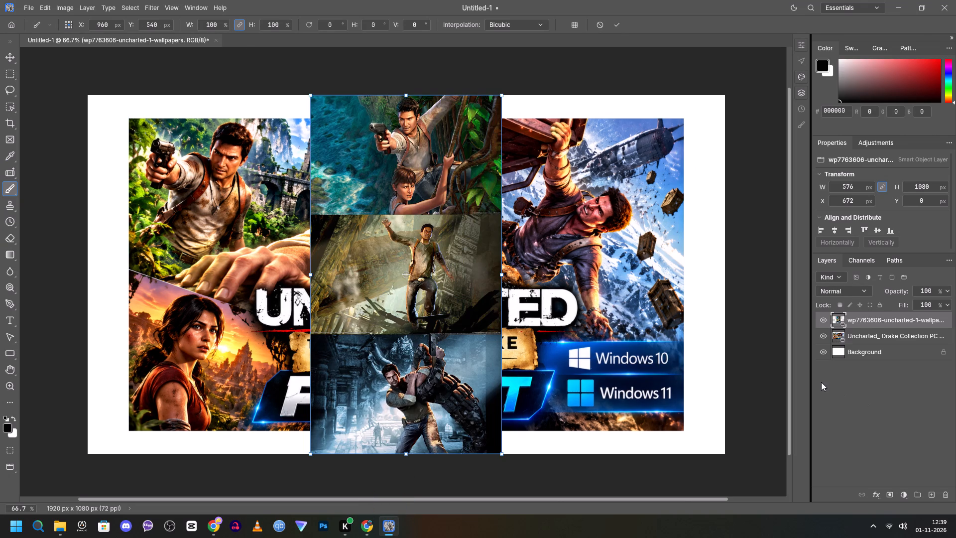
pyautogui.click(883, 343)
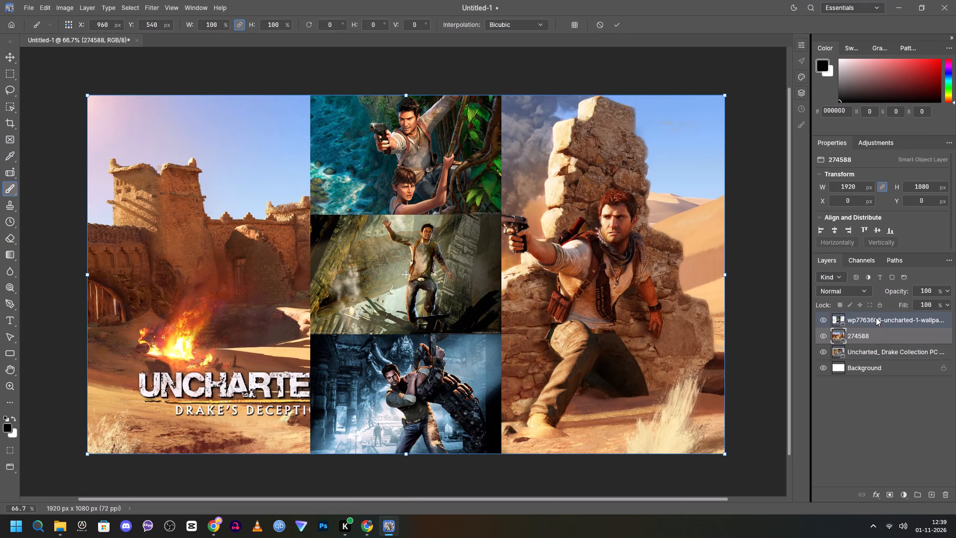
pyautogui.click(876, 317)
pyautogui.click(876, 341)
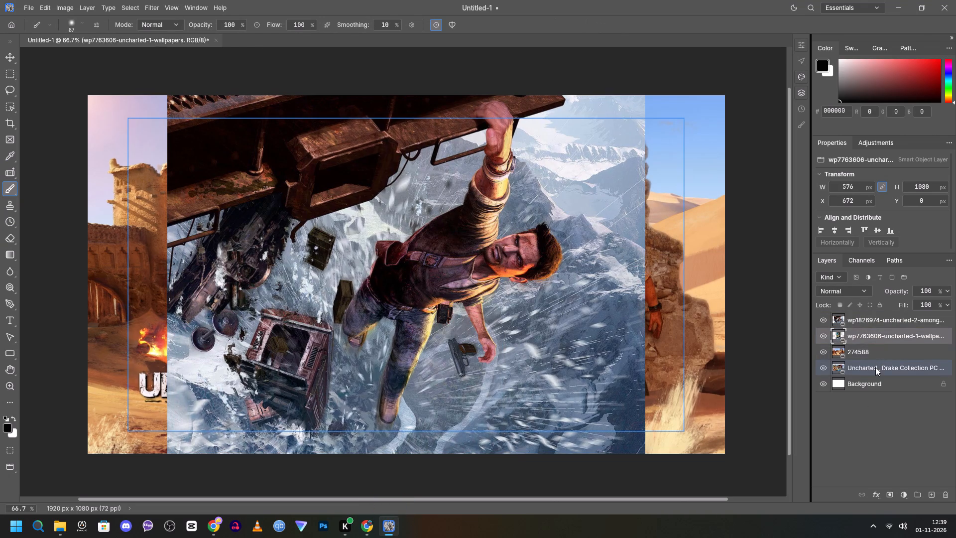
# Move the Uncharted Drake Collection layer to the top of the layer stack.
pyautogui.click(875, 367)
pyautogui.moveTo(875, 367); pyautogui.dragTo(861, 315)
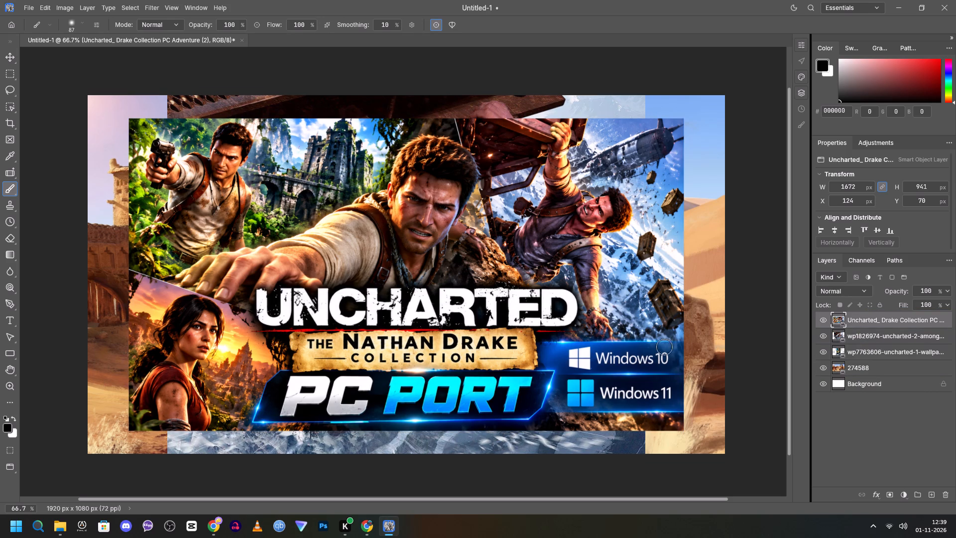
# Hide the wp1826974-uncharted-2 and wp7763606-uncharted-1 layers, keeping layer 274588 visible.
pyautogui.click(827, 338)
pyautogui.click(823, 353)
pyautogui.click(821, 368)
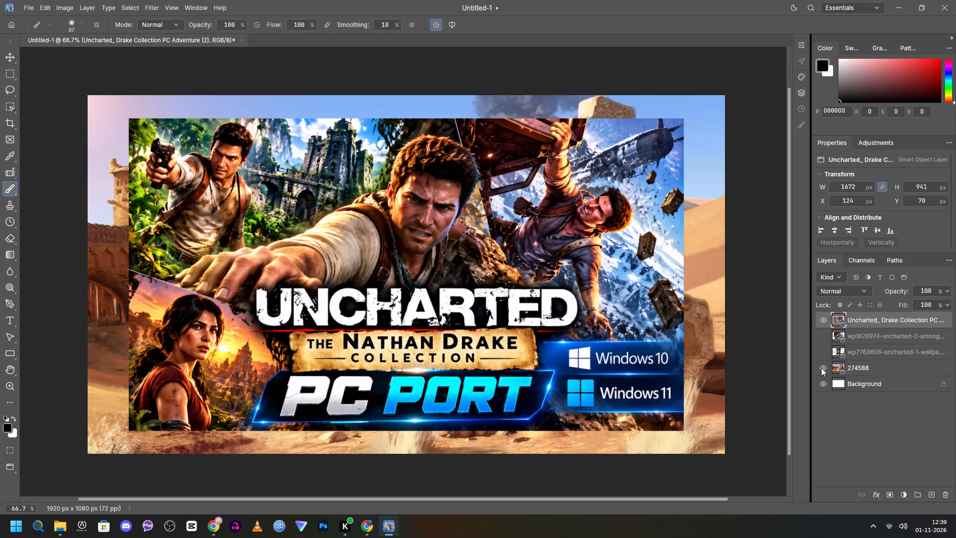
pyautogui.click(821, 368)
# Move the Uncharted Drake Collection image to the canvas's upper-left corner, at X -2 px and Y -4 px.
pyautogui.click(14, 59)
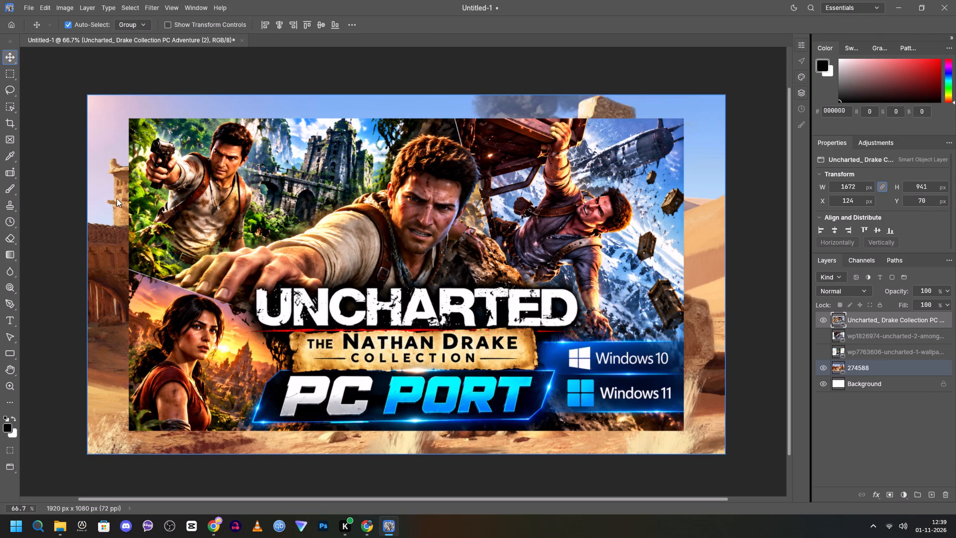
pyautogui.moveTo(290, 240); pyautogui.dragTo(241, 216)
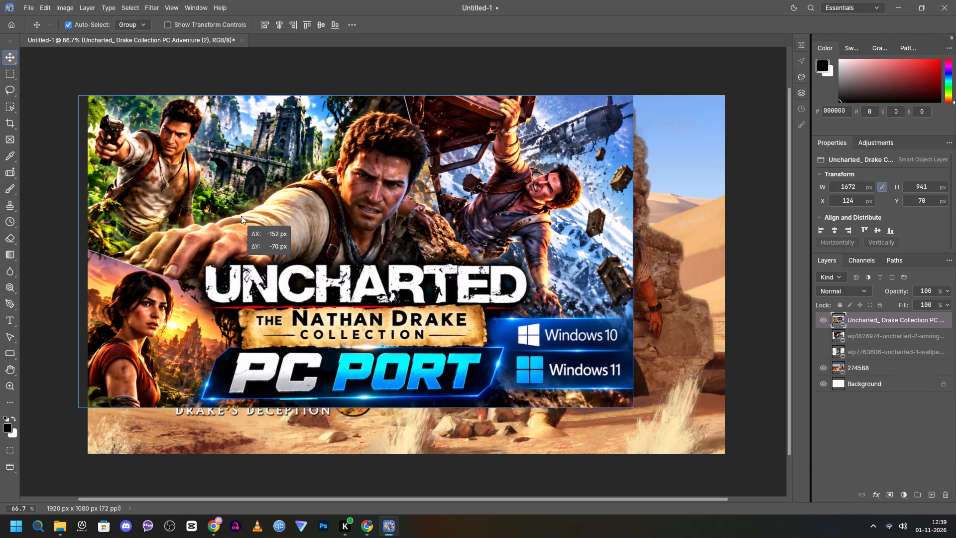
pyautogui.moveTo(241, 216); pyautogui.dragTo(246, 213)
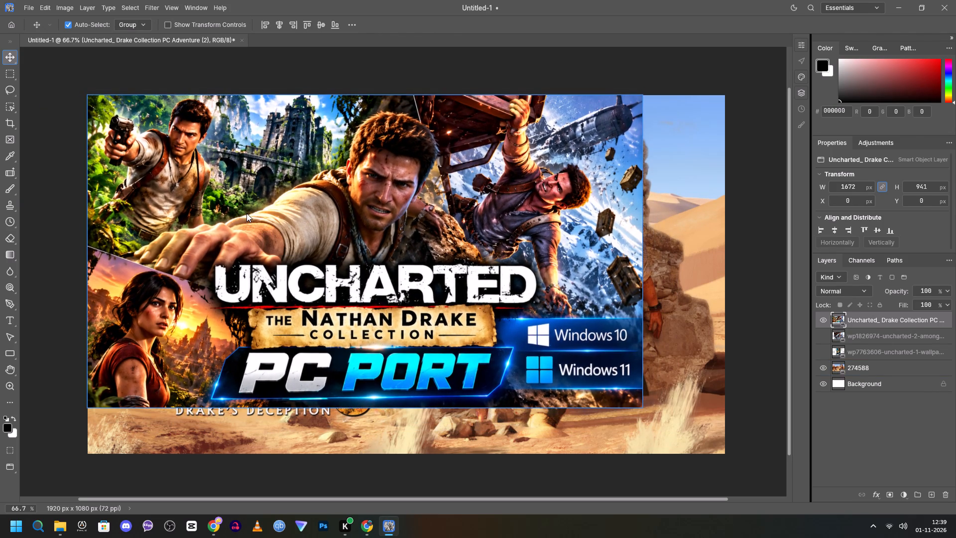
pyautogui.press('Left')
pyautogui.press('Up')
pyautogui.press('Up')
pyautogui.press('Up')
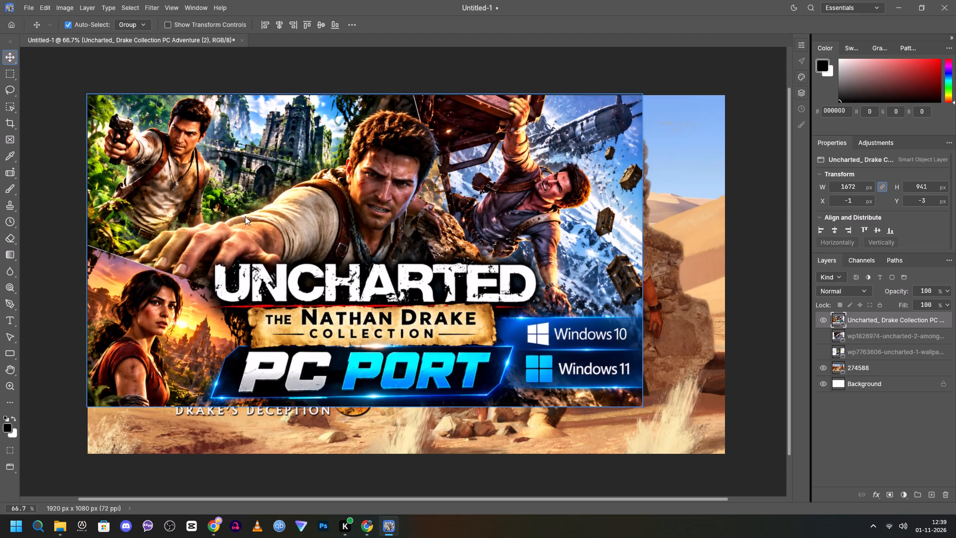
pyautogui.press('Left')
pyautogui.press('Up')
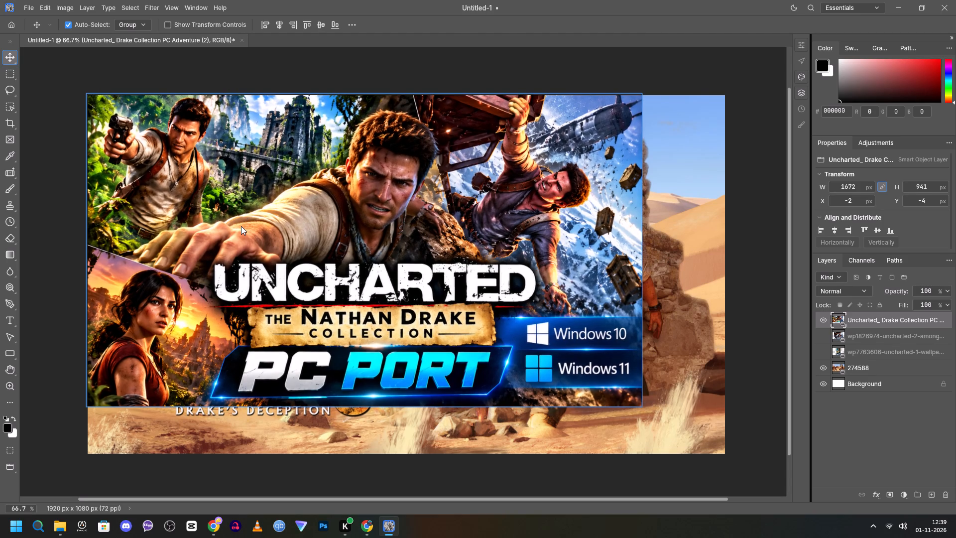
# Scale the Uncharted Drake Collection image proportionally to about 115.2% (1926 × 1084 px) so it covers the whole canvas.
pyautogui.hotkey('ctrl', 't')
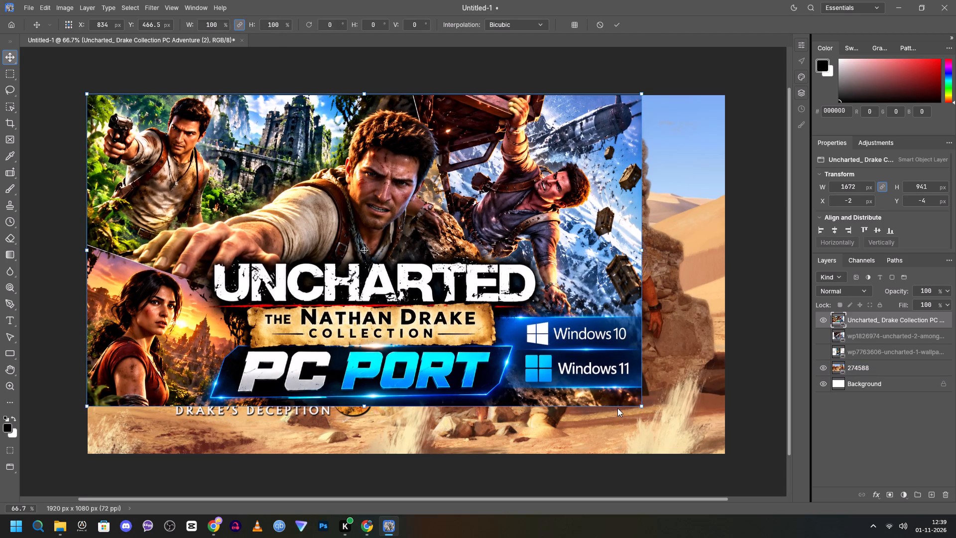
pyautogui.moveTo(641, 408); pyautogui.dragTo(671, 424)
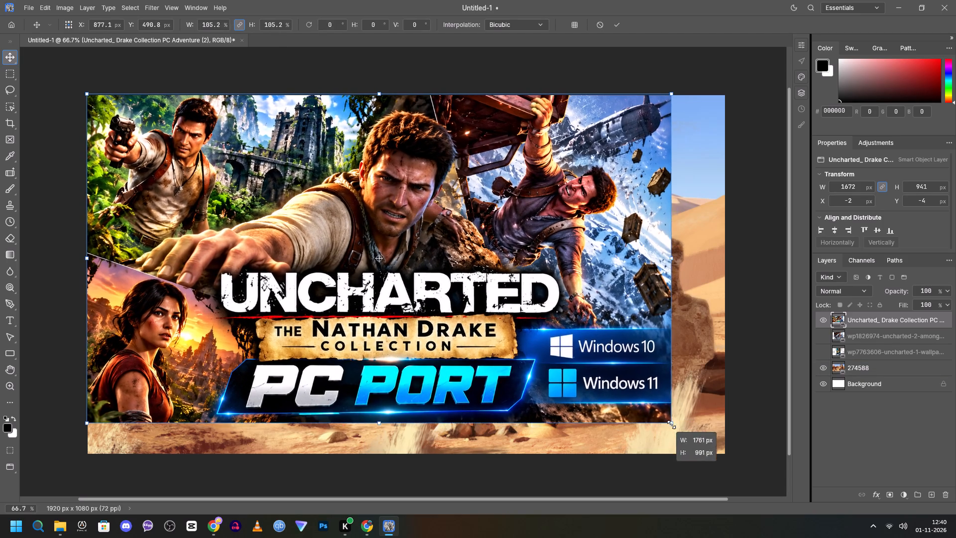
pyautogui.moveTo(671, 424); pyautogui.dragTo(721, 455)
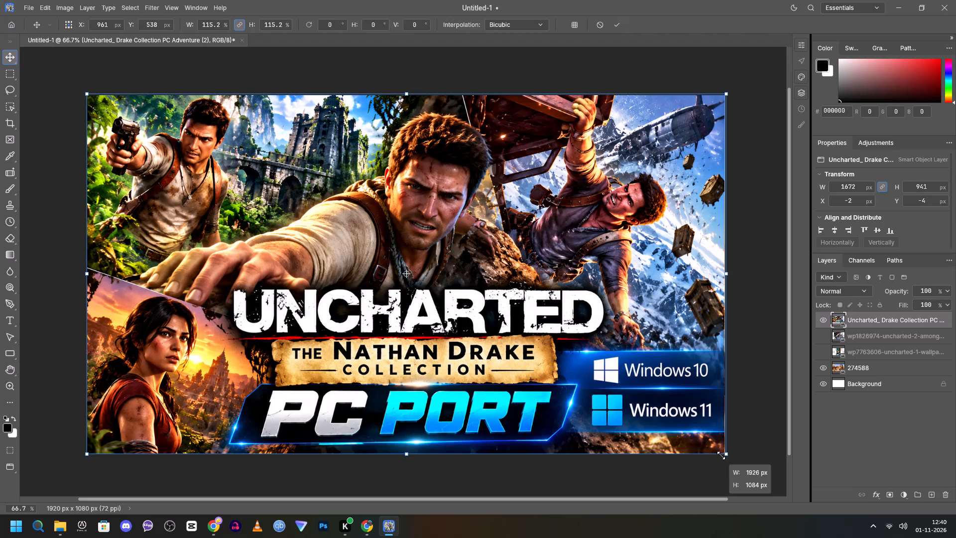
pyautogui.moveTo(721, 455); pyautogui.dragTo(728, 456)
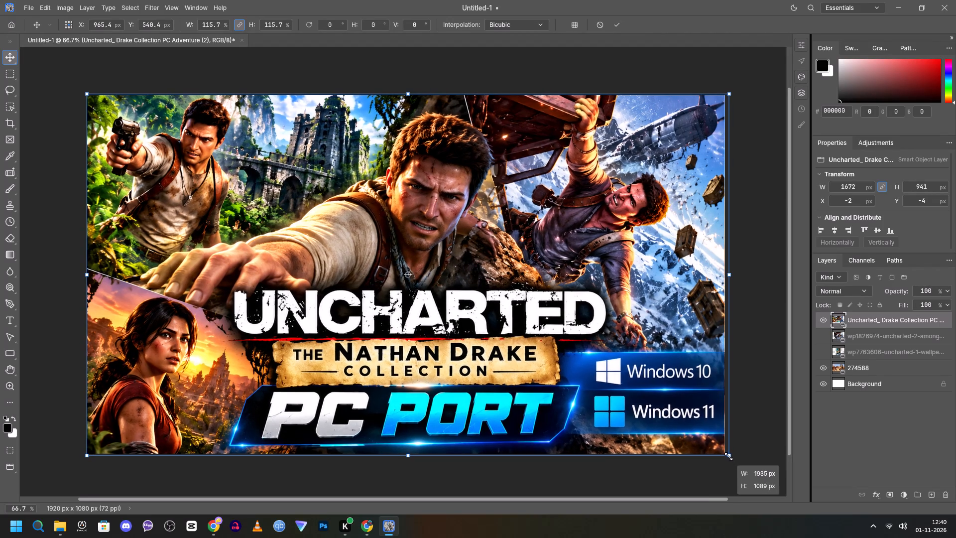
pyautogui.moveTo(728, 456); pyautogui.dragTo(726, 457)
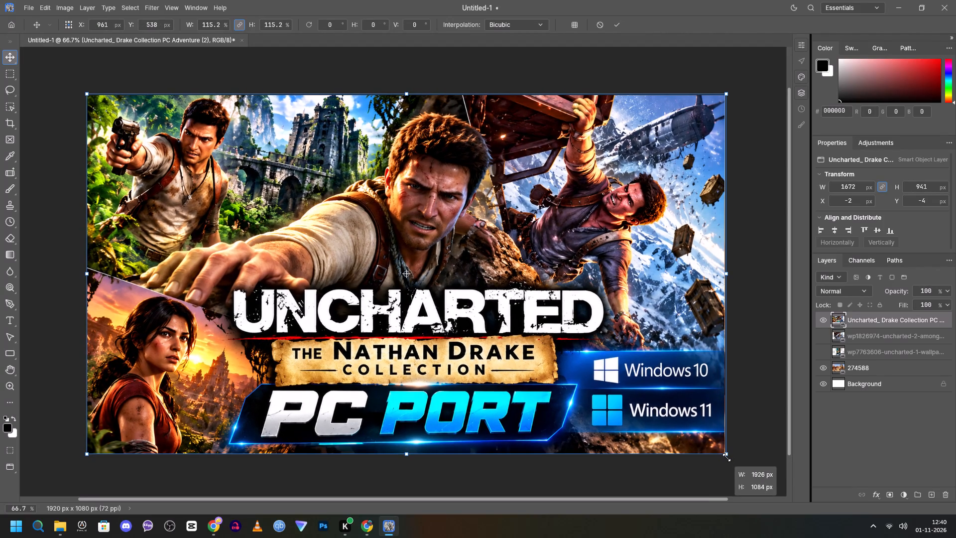
pyautogui.moveTo(726, 457); pyautogui.dragTo(726, 457)
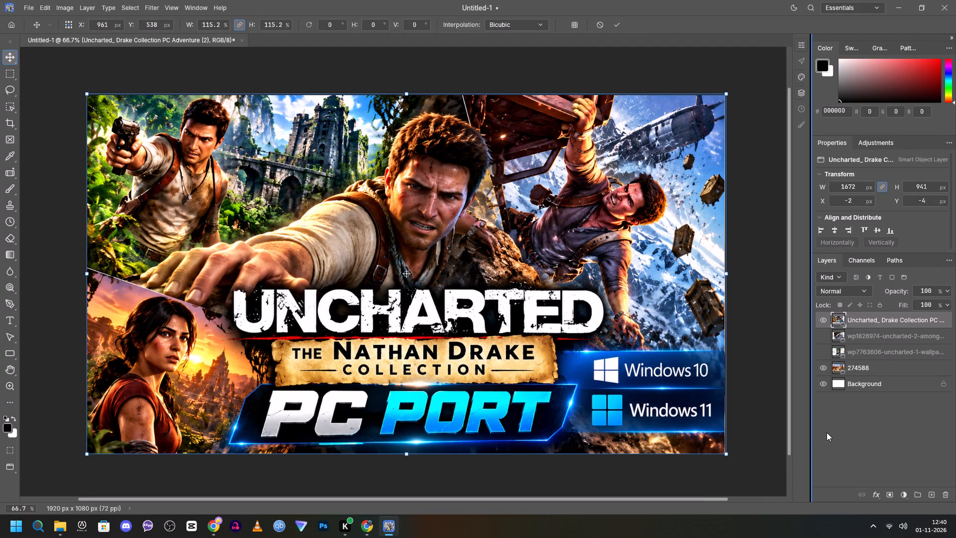
# Hide the Uncharted Drake Collection layer.
pyautogui.click(824, 319)
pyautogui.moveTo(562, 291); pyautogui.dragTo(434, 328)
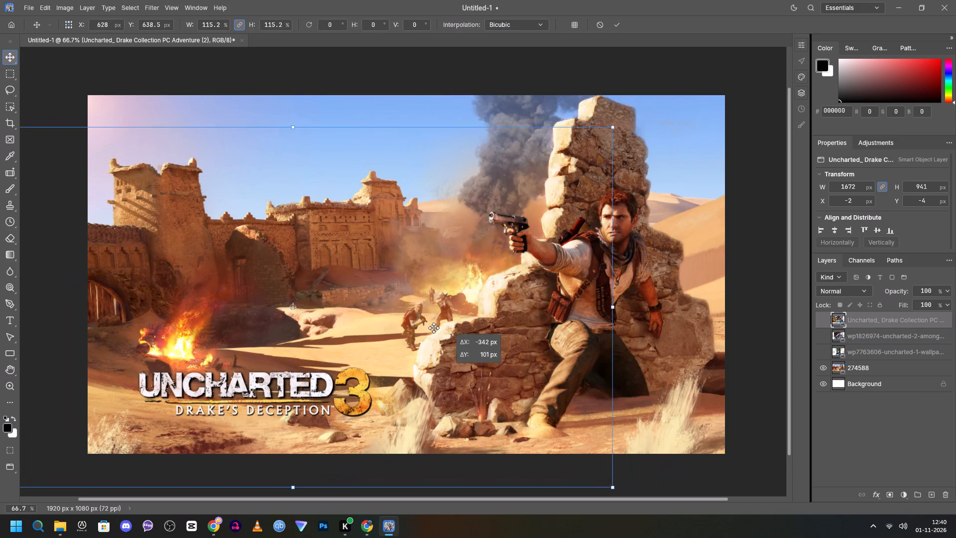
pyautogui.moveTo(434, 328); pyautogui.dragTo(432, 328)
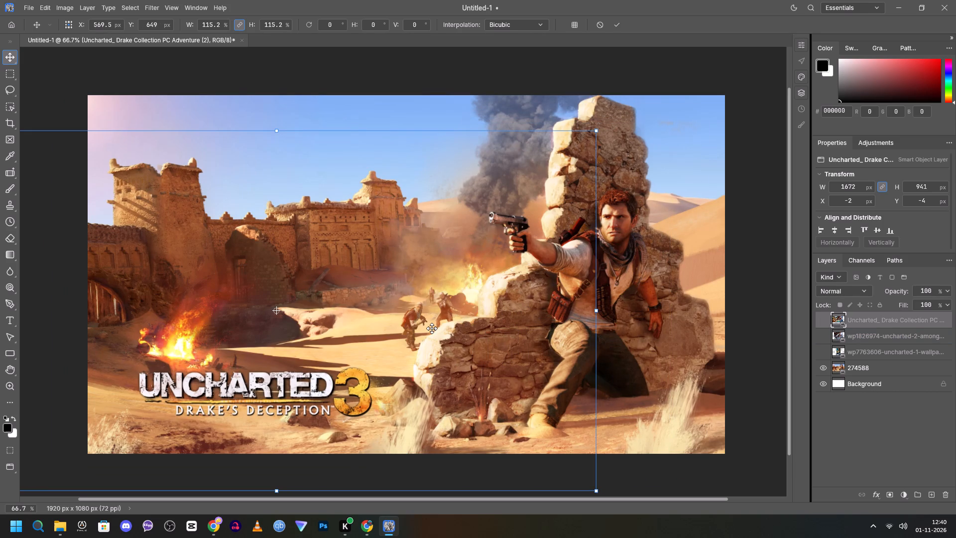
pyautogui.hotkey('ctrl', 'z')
# Move the desert image on layer 274588 toward the canvas's lower-left corner, to about X -1136 px and Y 251 px.
pyautogui.click(866, 369)
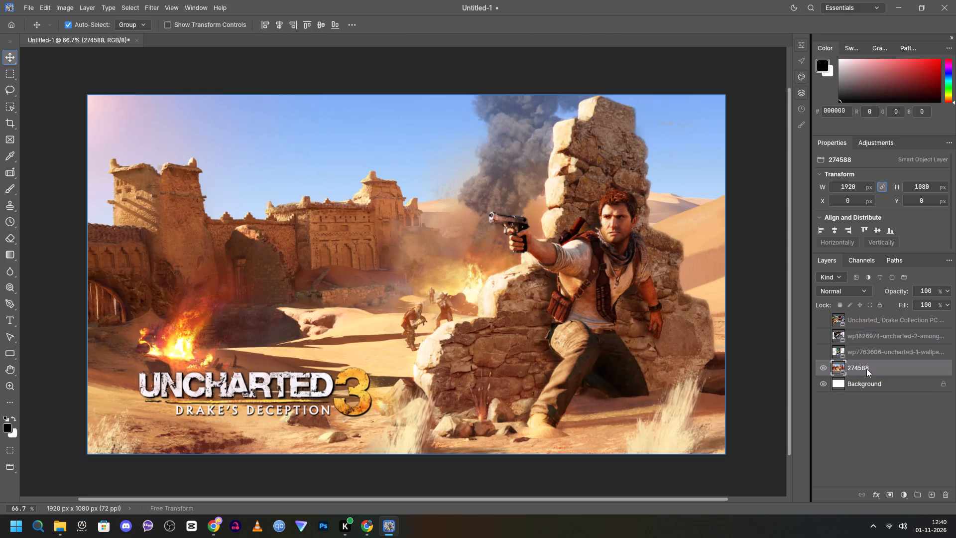
pyautogui.moveTo(533, 299); pyautogui.dragTo(187, 392)
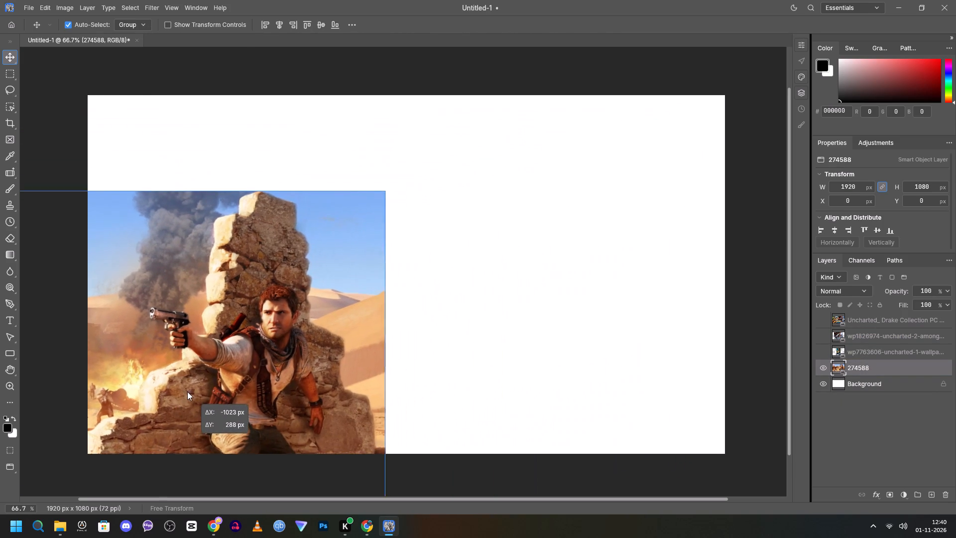
pyautogui.moveTo(187, 392); pyautogui.dragTo(156, 383)
pyautogui.click(301, 222)
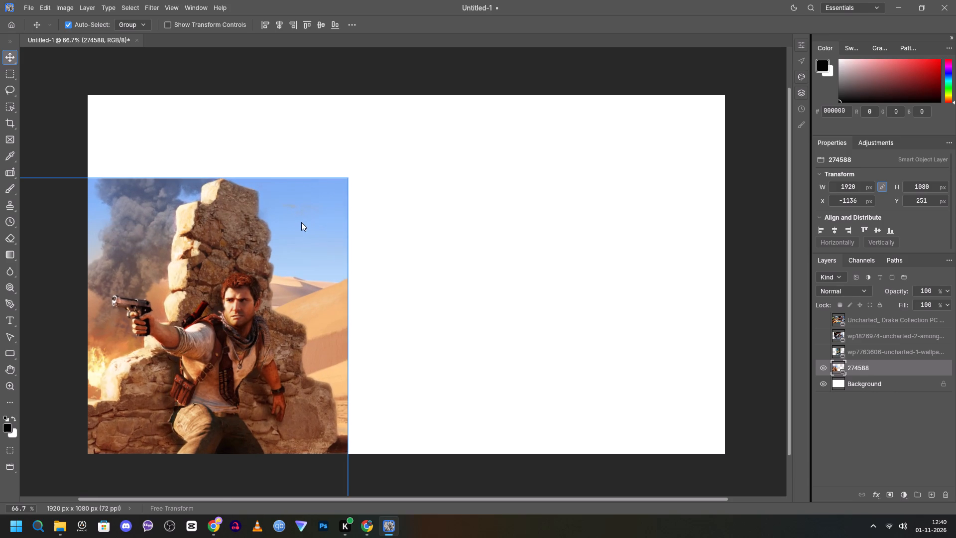
# Scale the 274588 image to about 72.5% and reposition it so the man with the pistol fills the canvas's lower-left corner.
pyautogui.hotkey('ctrl', 't')
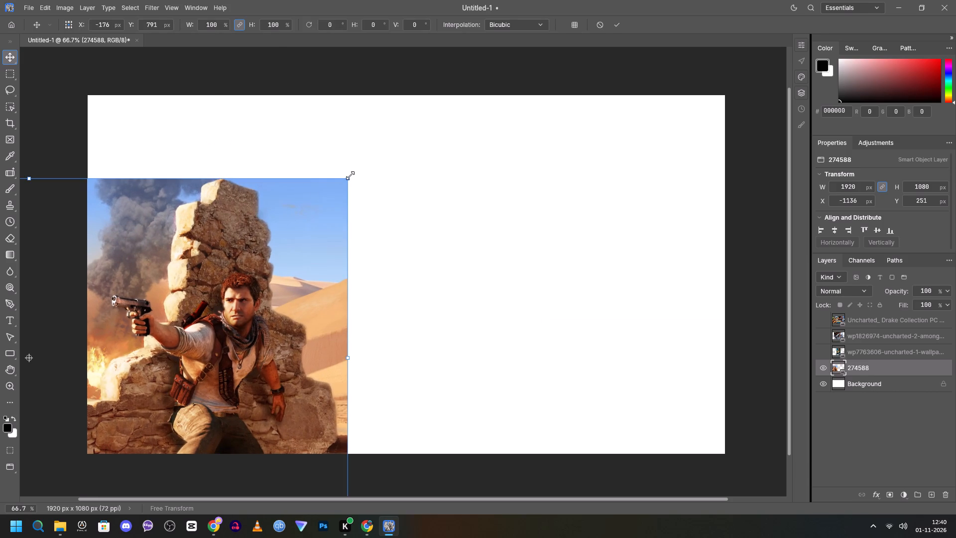
pyautogui.moveTo(350, 175); pyautogui.dragTo(229, 301)
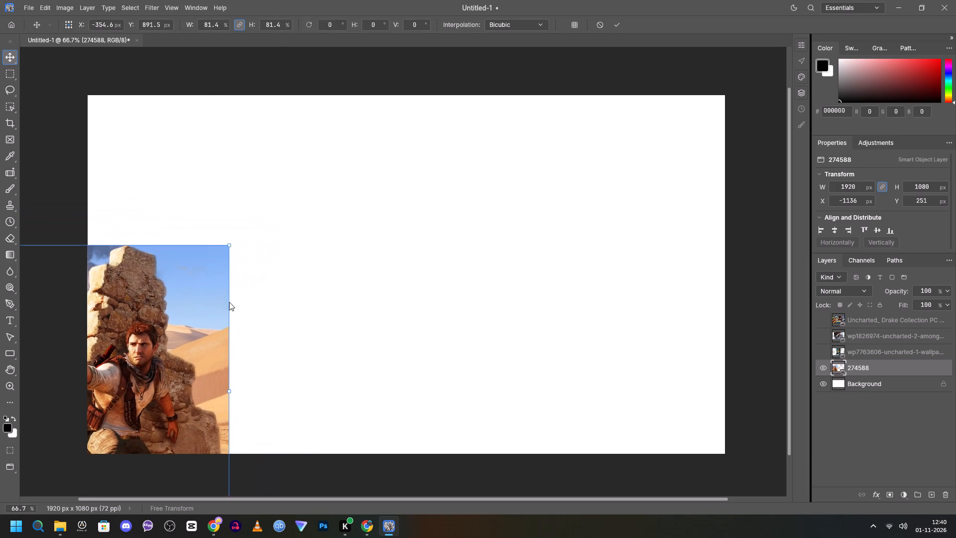
pyautogui.moveTo(193, 331); pyautogui.dragTo(257, 339)
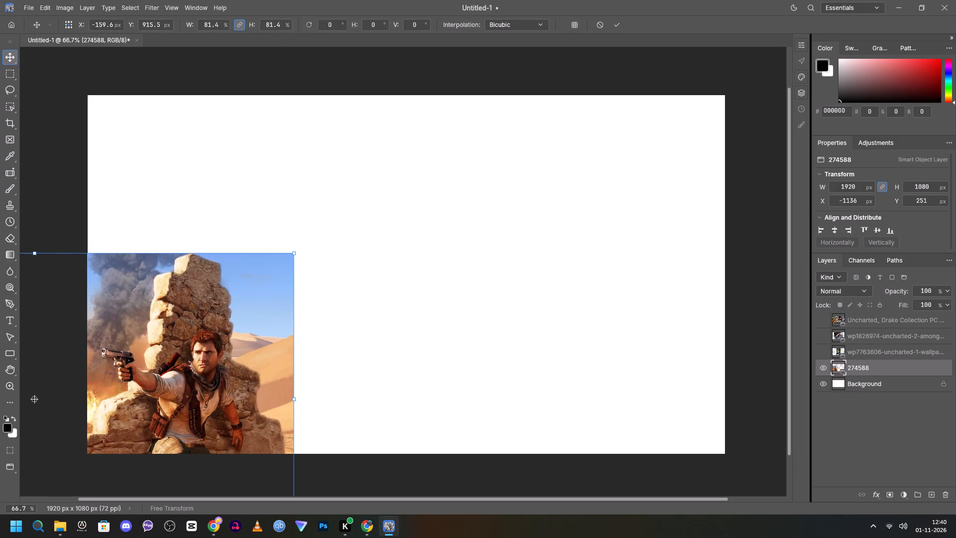
pyautogui.moveTo(297, 249); pyautogui.dragTo(237, 309)
pyautogui.moveTo(185, 365); pyautogui.dragTo(216, 343)
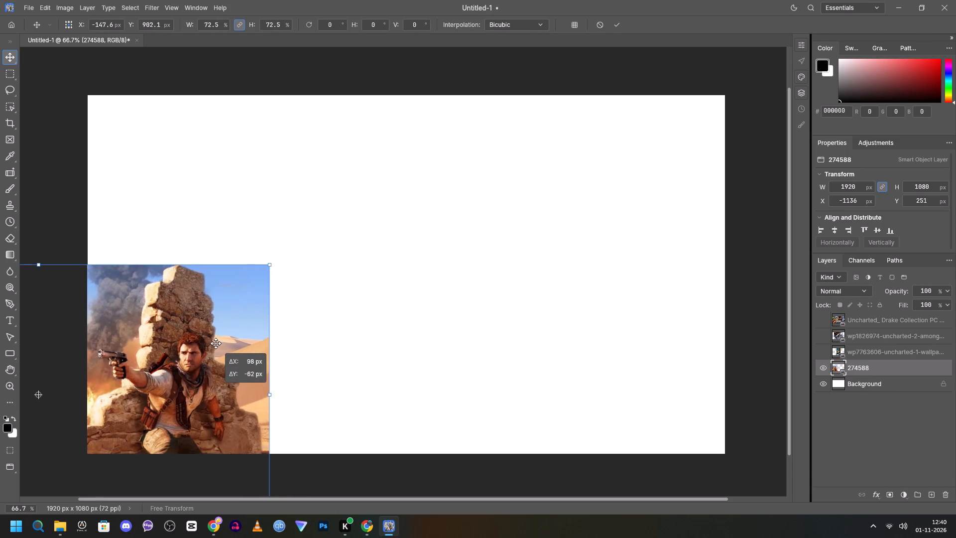
pyautogui.moveTo(216, 343); pyautogui.dragTo(213, 339)
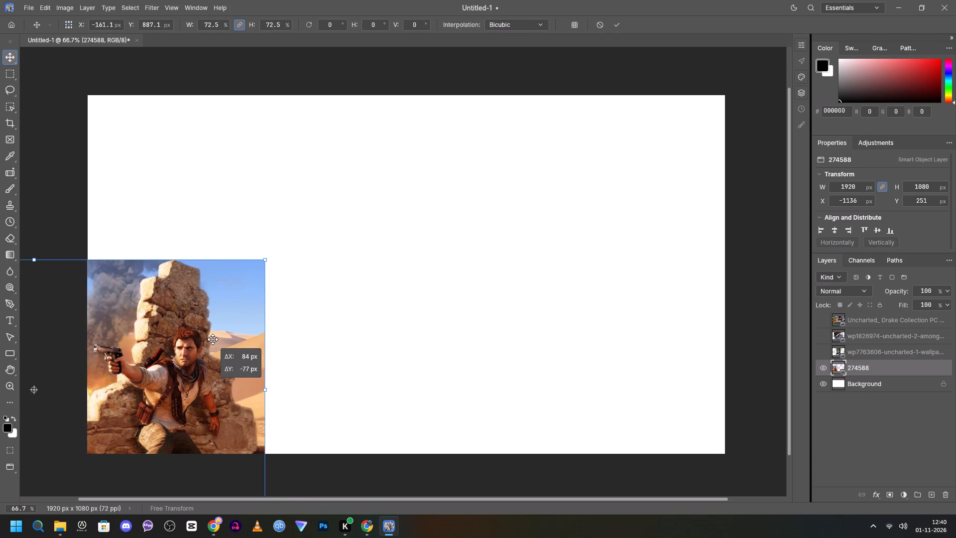
pyautogui.moveTo(213, 339); pyautogui.dragTo(212, 339)
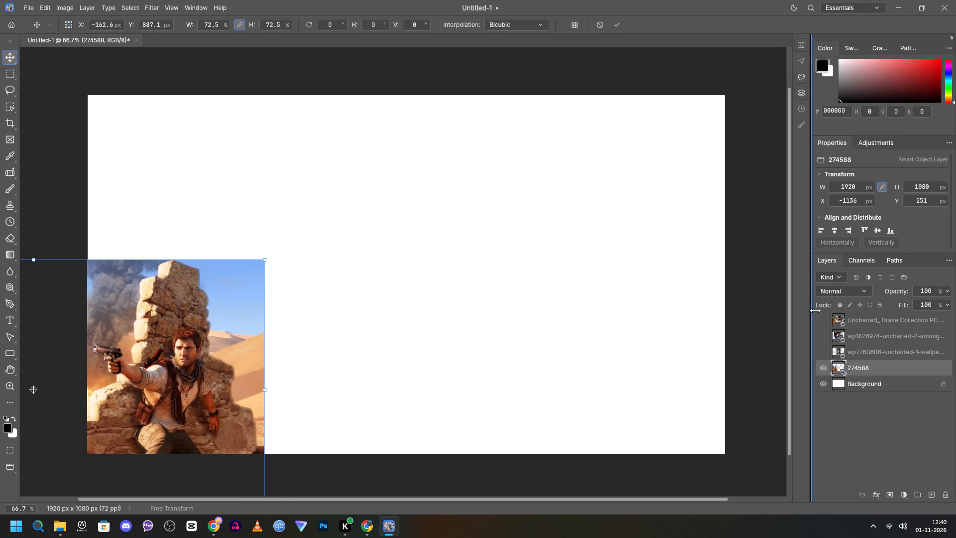
# Show the Uncharted Drake Collection layer again and reduce layer 274588's opacity to about 28%.
pyautogui.click(823, 325)
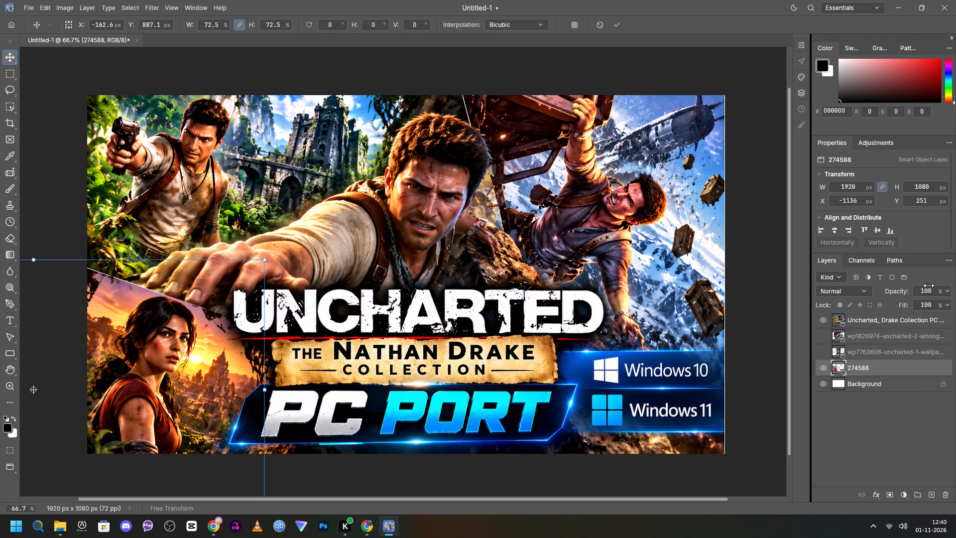
pyautogui.click(946, 291)
pyautogui.click(920, 308)
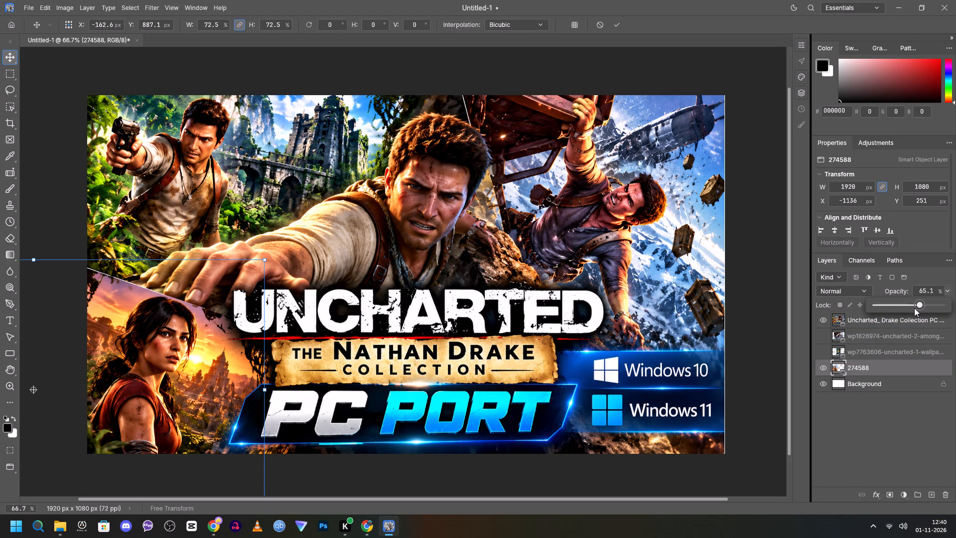
pyautogui.click(908, 307)
pyautogui.click(893, 308)
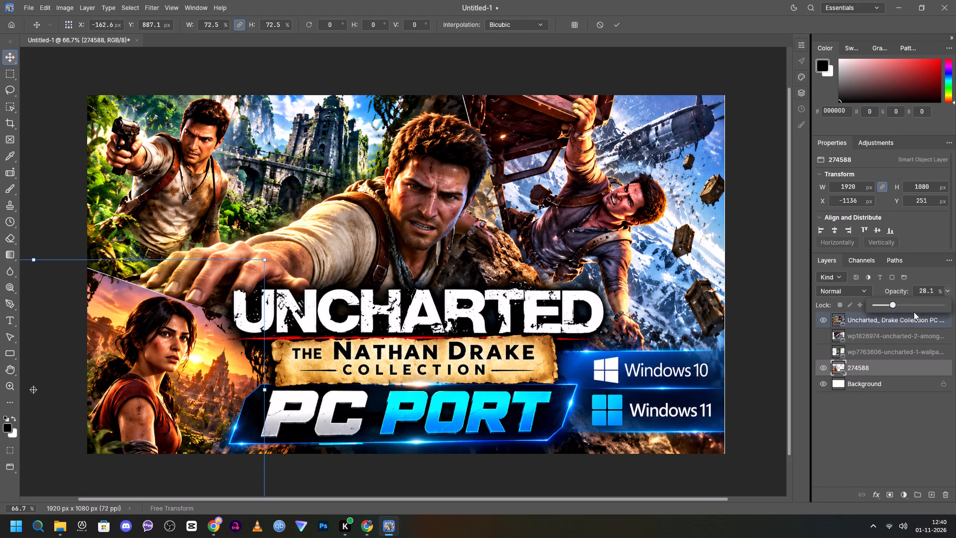
pyautogui.click(928, 274)
pyautogui.click(909, 322)
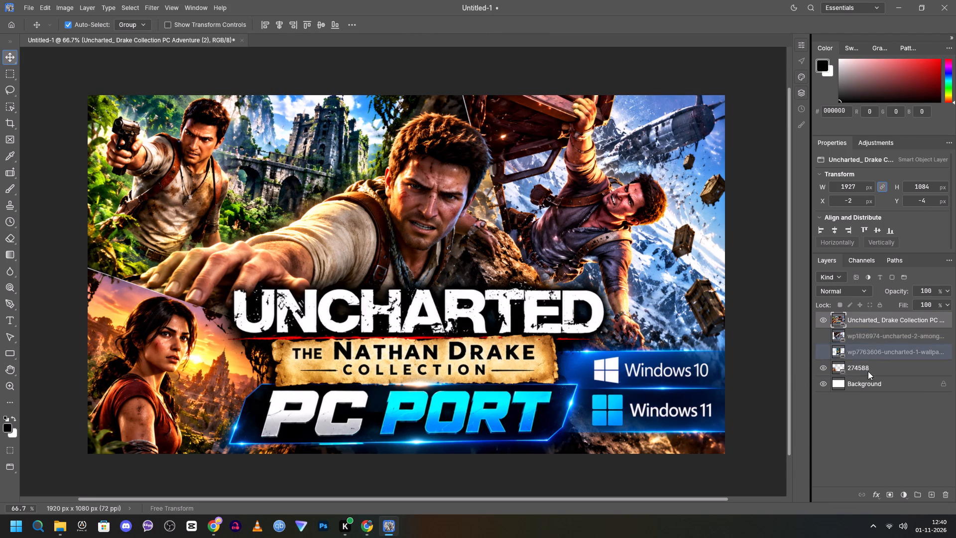
# Restore layer 274588 to 100% opacity with the Uncharted Drake Collection layer hidden, and show and select that layer again.
pyautogui.click(824, 315)
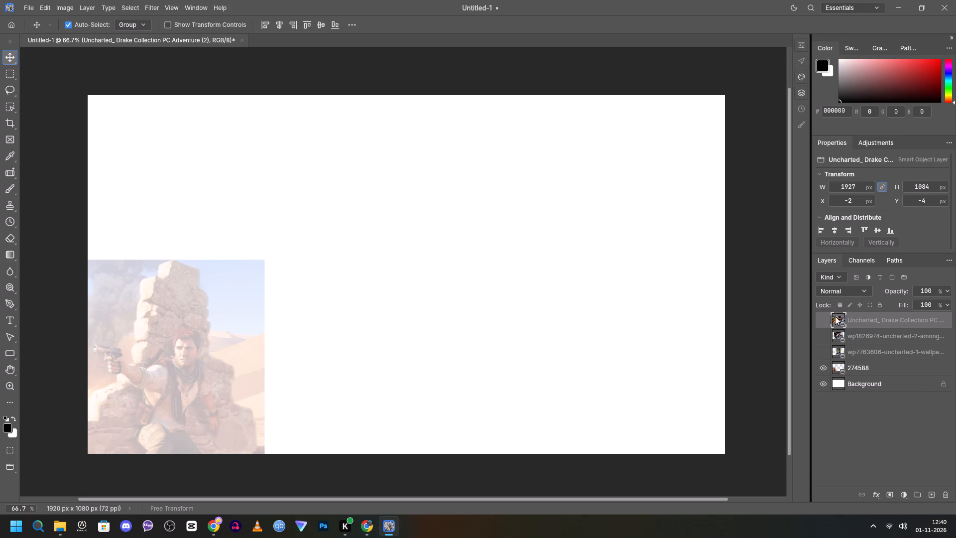
pyautogui.click(869, 362)
pyautogui.click(944, 291)
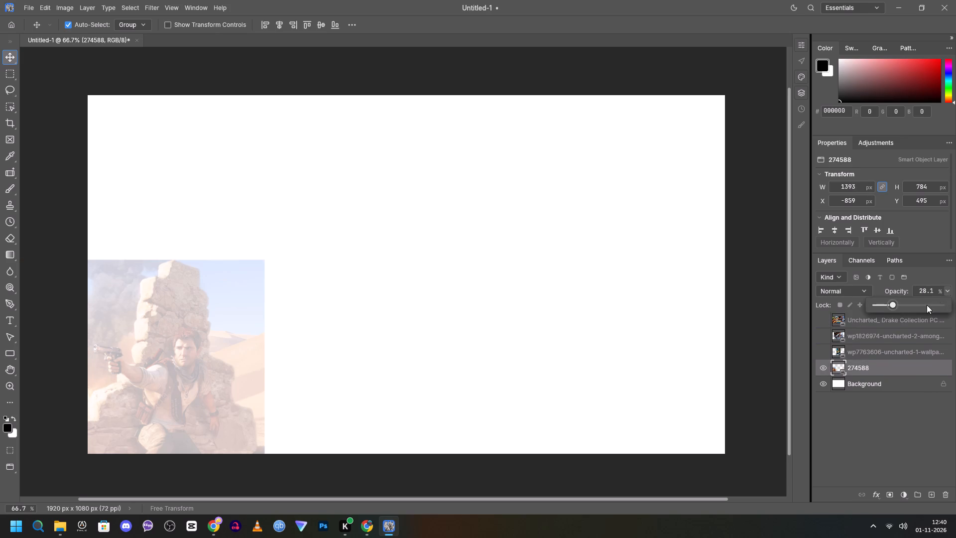
pyautogui.moveTo(926, 305); pyautogui.dragTo(955, 291)
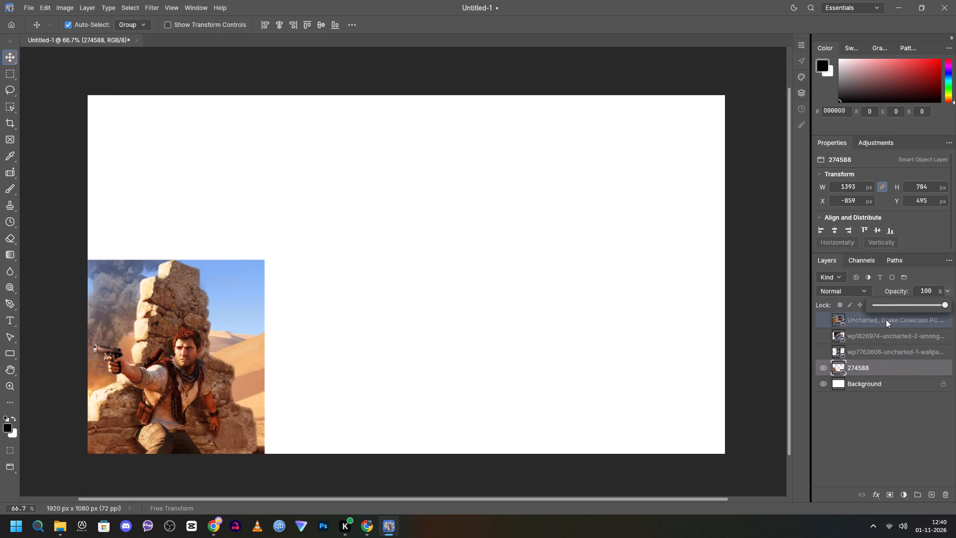
pyautogui.click(886, 319)
pyautogui.click(826, 317)
pyautogui.click(878, 325)
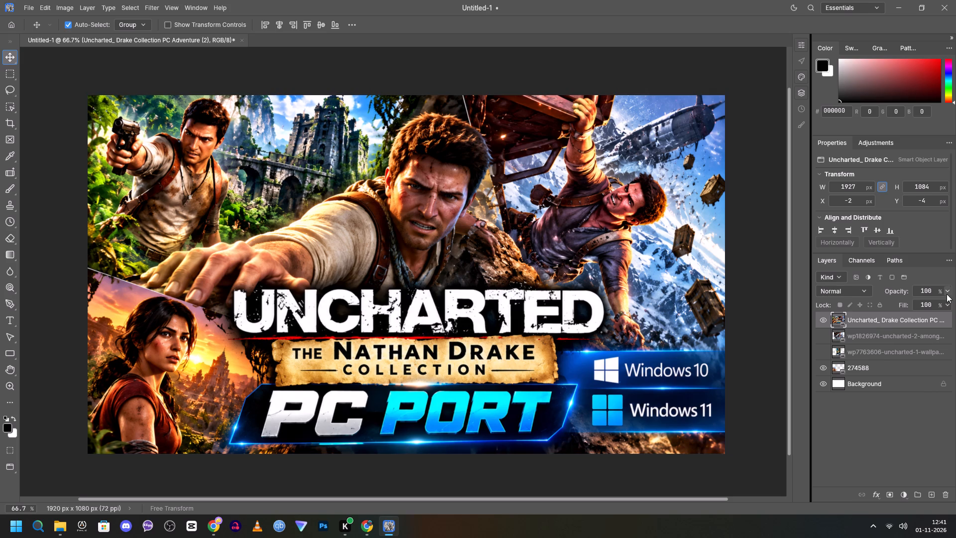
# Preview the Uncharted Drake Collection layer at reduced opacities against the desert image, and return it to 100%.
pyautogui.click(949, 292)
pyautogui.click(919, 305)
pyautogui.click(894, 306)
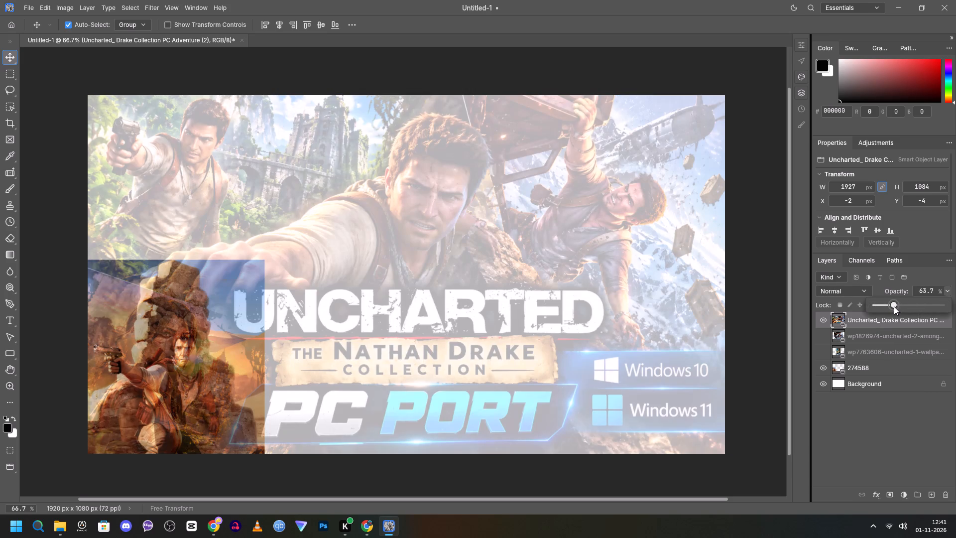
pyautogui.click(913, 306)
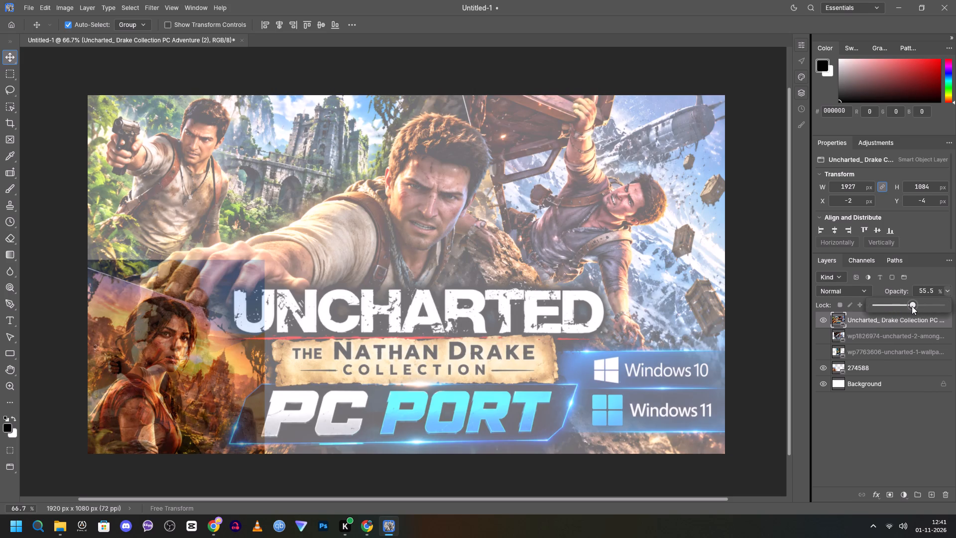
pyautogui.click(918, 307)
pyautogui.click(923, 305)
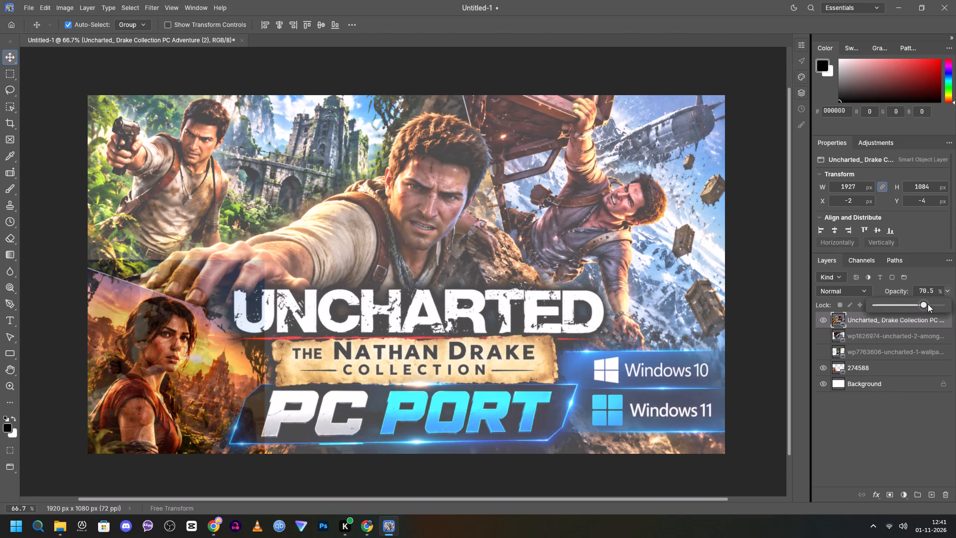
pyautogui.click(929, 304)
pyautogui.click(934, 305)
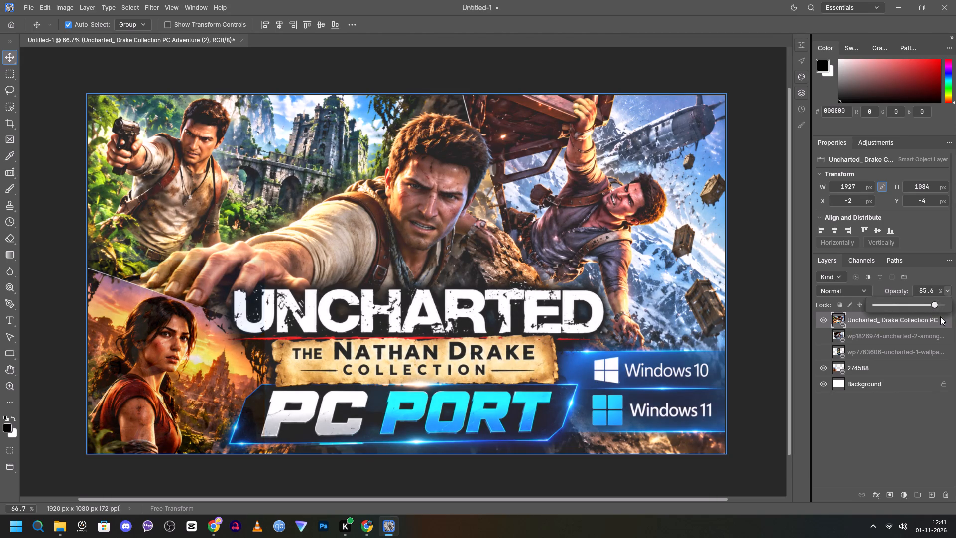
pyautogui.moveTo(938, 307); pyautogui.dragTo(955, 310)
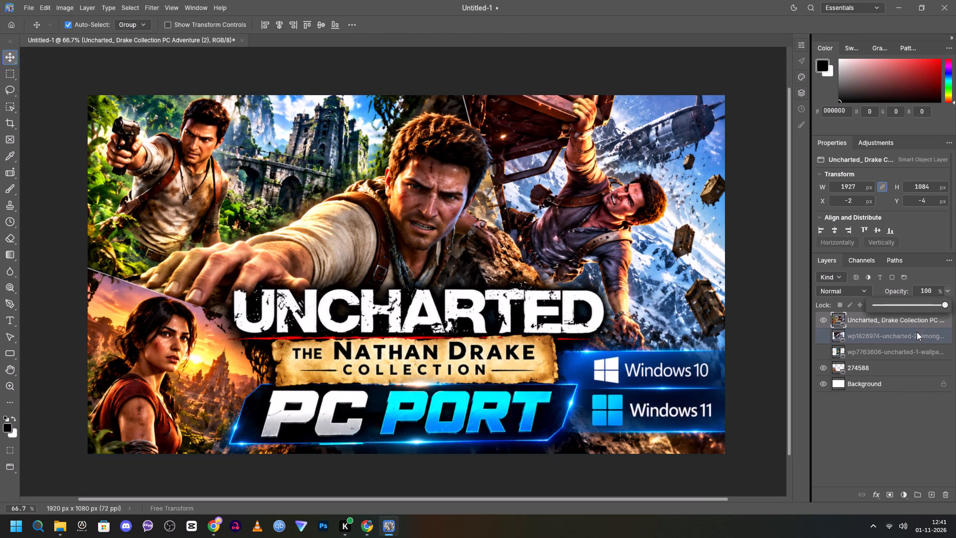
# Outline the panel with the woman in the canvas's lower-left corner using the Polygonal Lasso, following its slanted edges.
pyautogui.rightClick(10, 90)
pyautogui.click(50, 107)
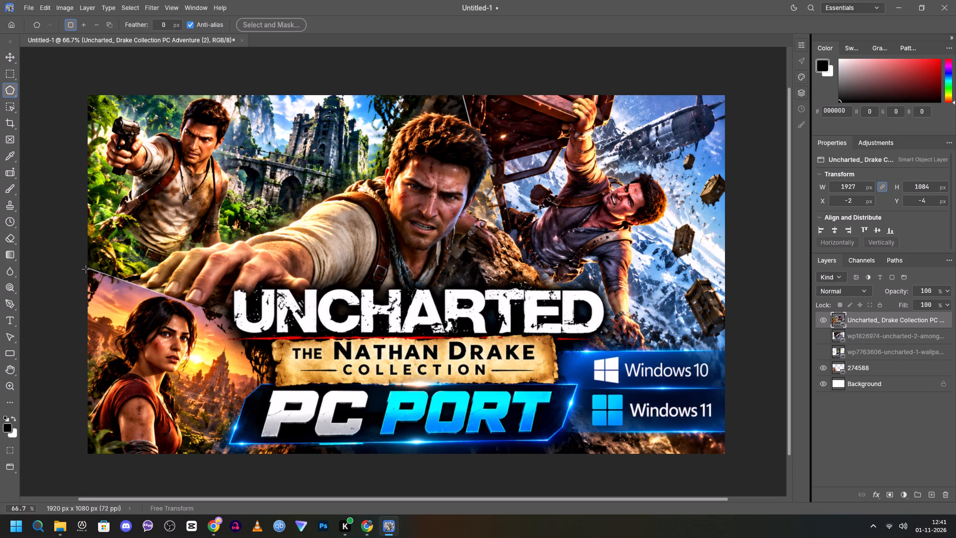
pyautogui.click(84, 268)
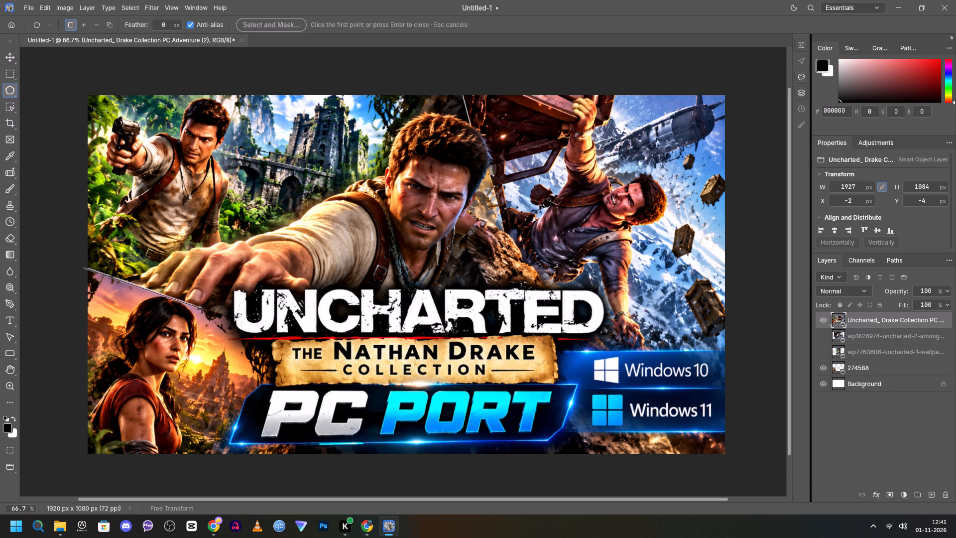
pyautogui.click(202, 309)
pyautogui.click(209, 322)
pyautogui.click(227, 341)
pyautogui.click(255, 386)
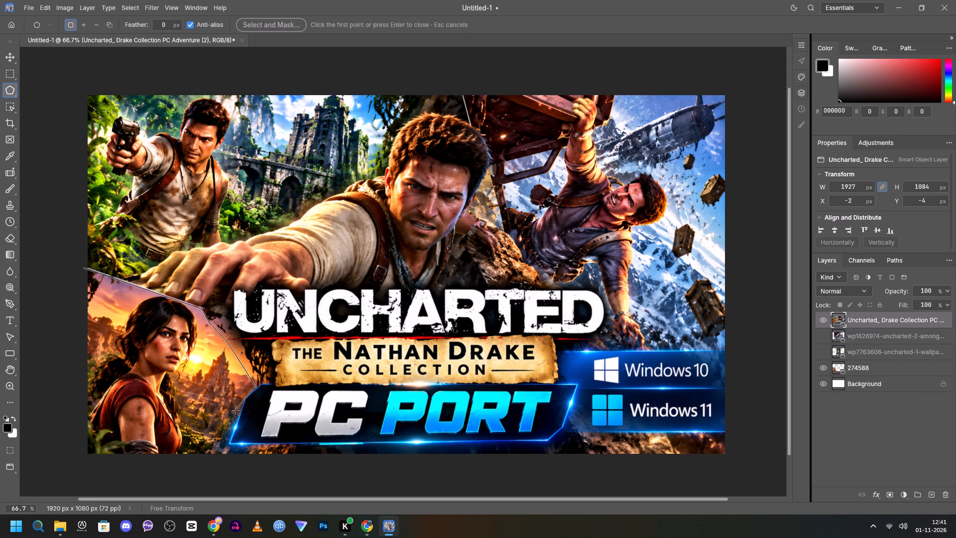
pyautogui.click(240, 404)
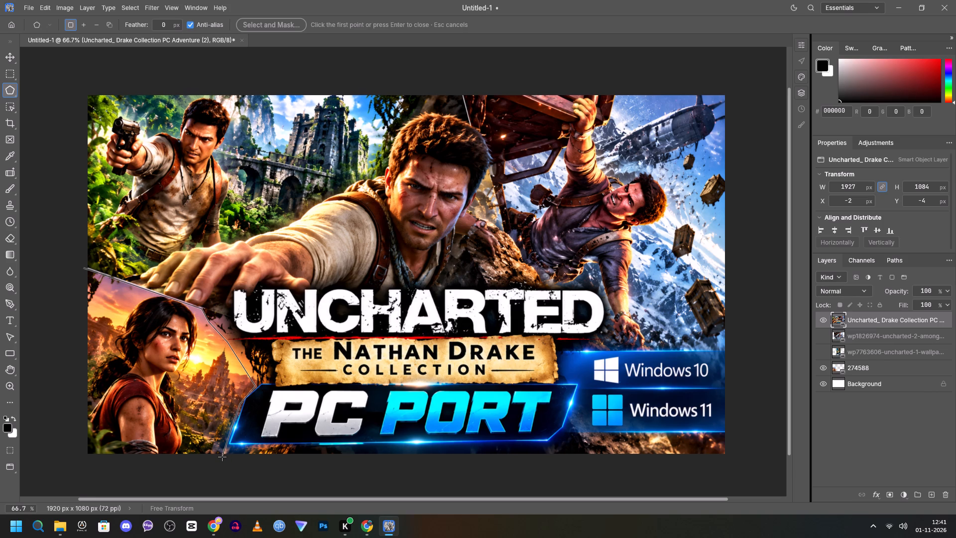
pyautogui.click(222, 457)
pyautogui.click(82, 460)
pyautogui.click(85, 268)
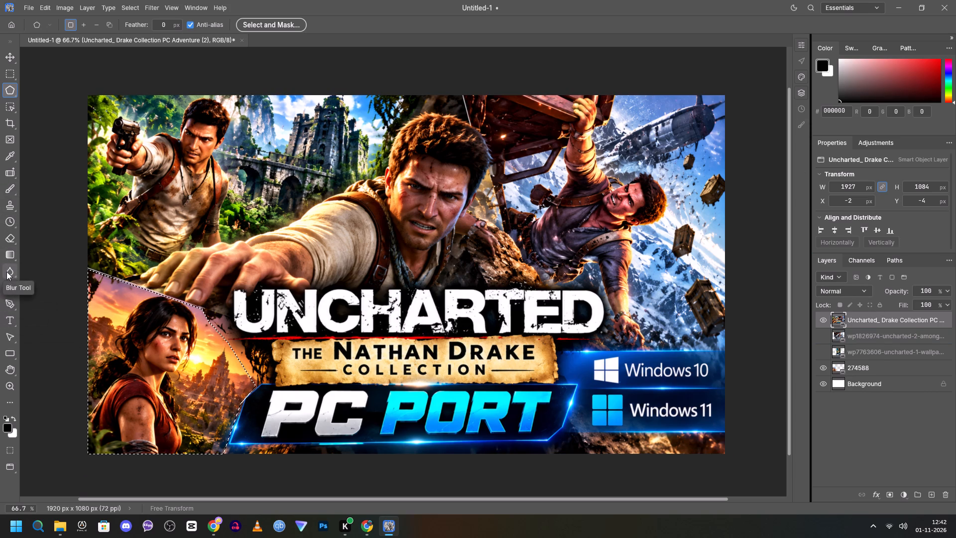
# Rasterize the Uncharted Drake Collection smart object for painting with the Brush tool.
pyautogui.click(3, 185)
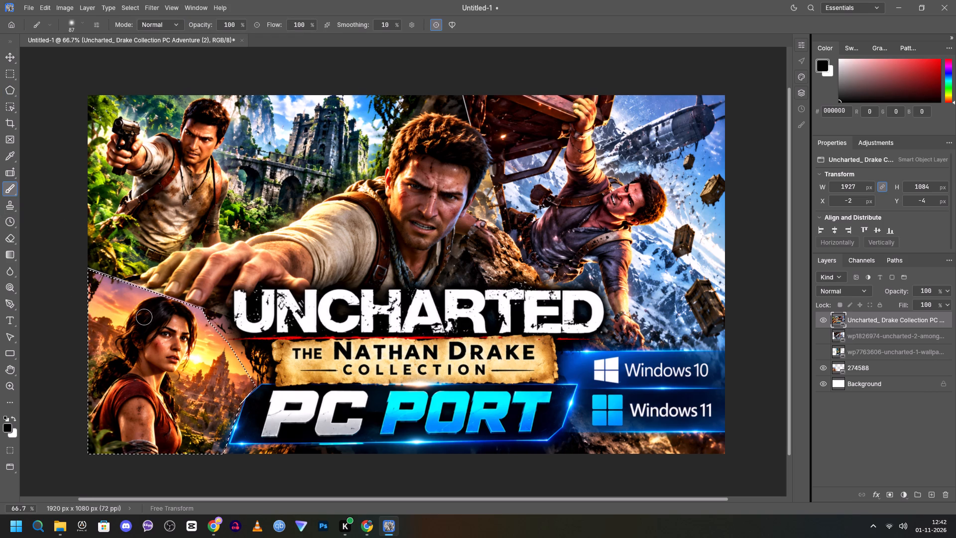
pyautogui.moveTo(131, 293); pyautogui.dragTo(126, 293)
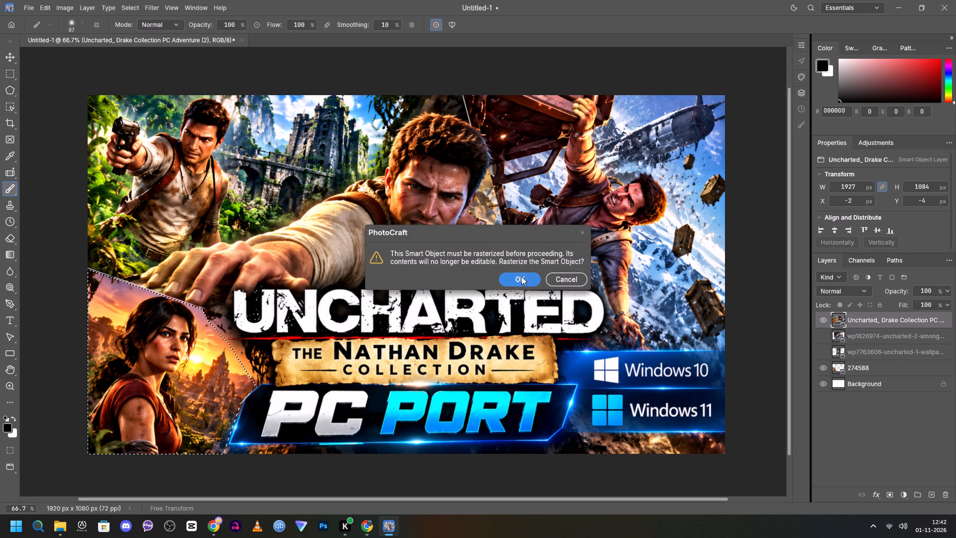
pyautogui.click(521, 277)
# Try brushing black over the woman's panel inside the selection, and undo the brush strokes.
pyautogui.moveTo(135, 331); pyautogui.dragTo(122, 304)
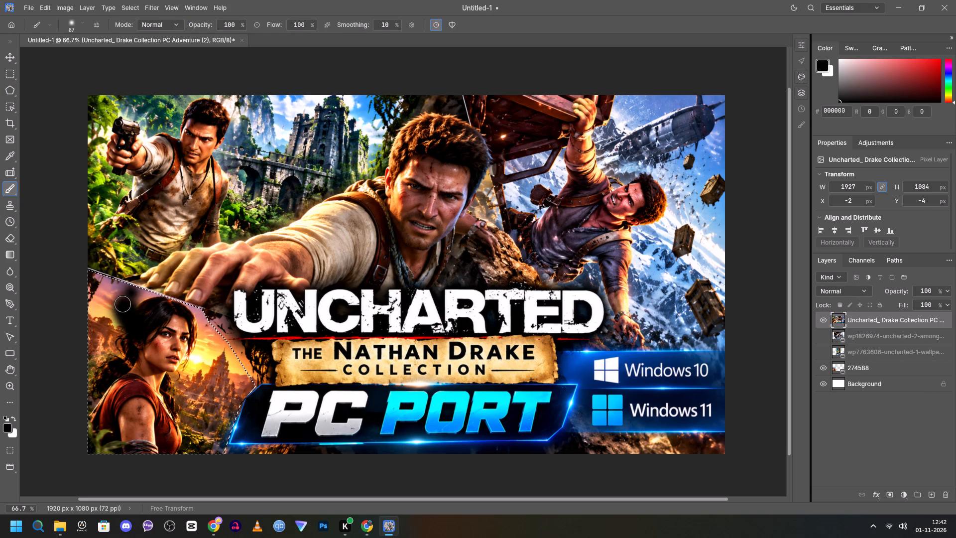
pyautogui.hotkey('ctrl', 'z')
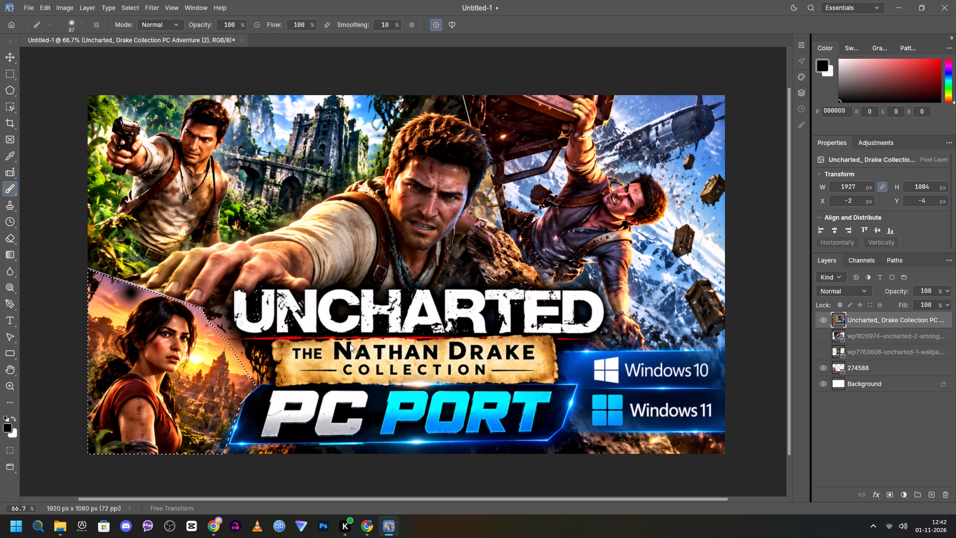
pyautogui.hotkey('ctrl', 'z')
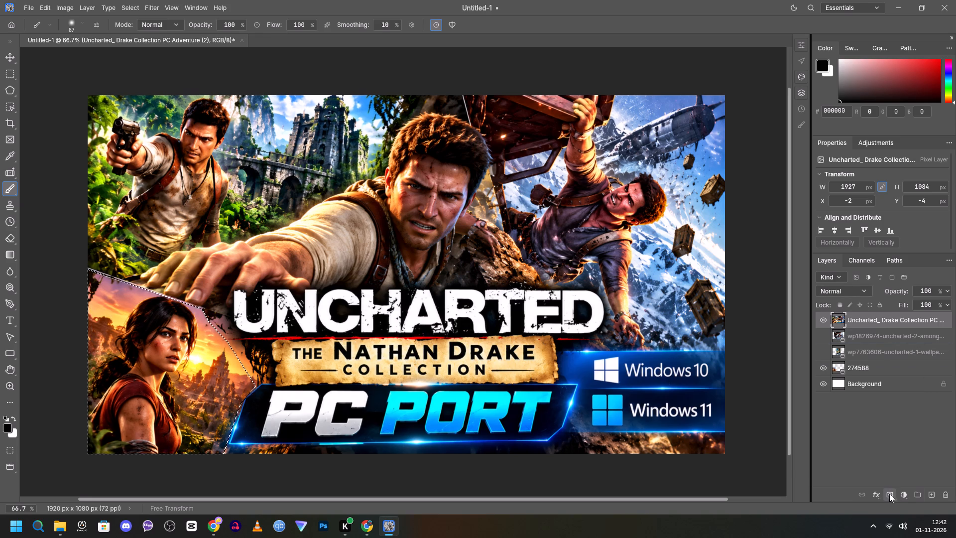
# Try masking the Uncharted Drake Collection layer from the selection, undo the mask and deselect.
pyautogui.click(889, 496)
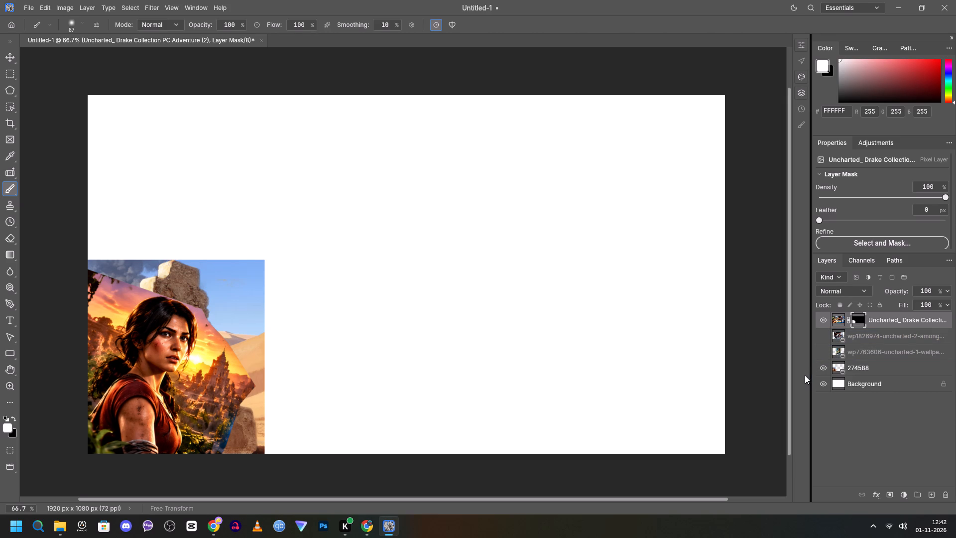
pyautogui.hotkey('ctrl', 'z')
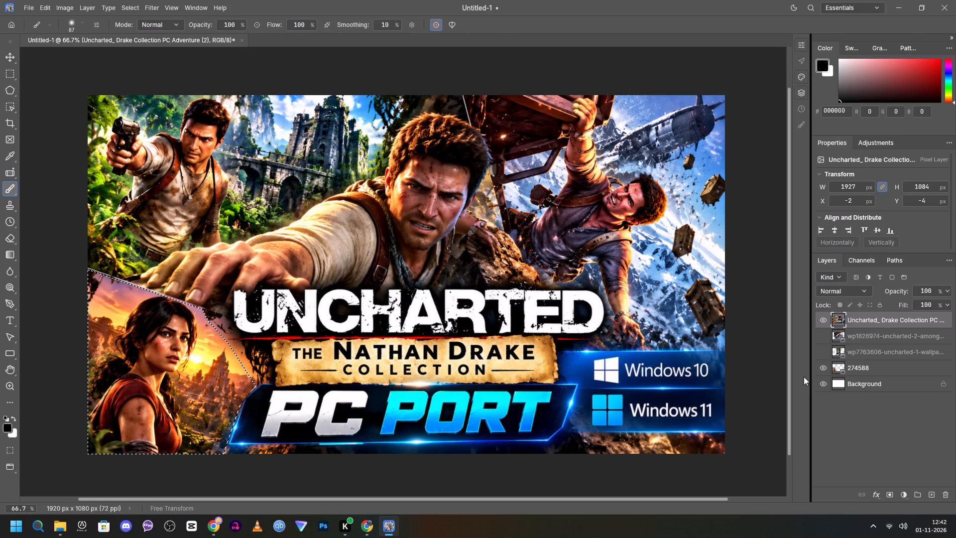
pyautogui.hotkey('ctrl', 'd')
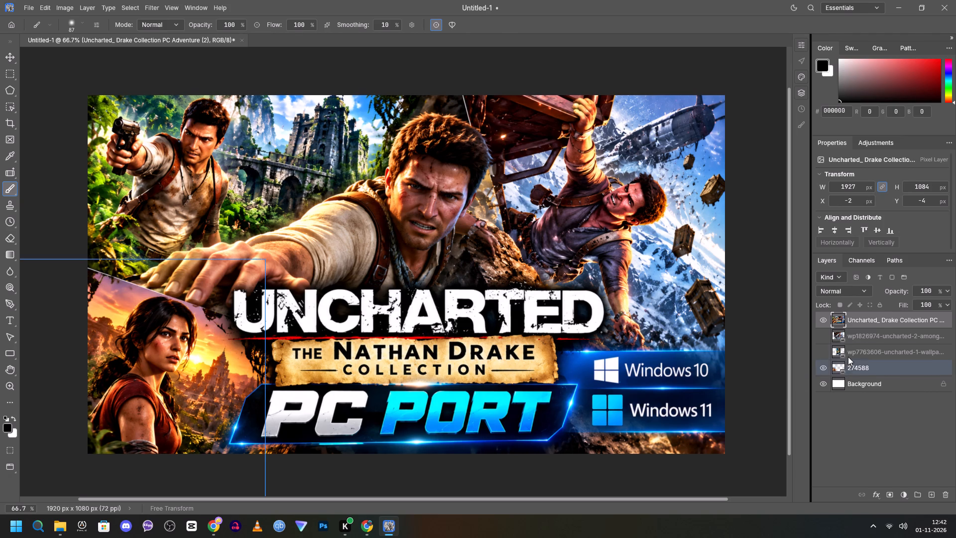
# Add a blank white layer mask to the Uncharted Drake Collection layer.
pyautogui.click(875, 321)
pyautogui.click(889, 492)
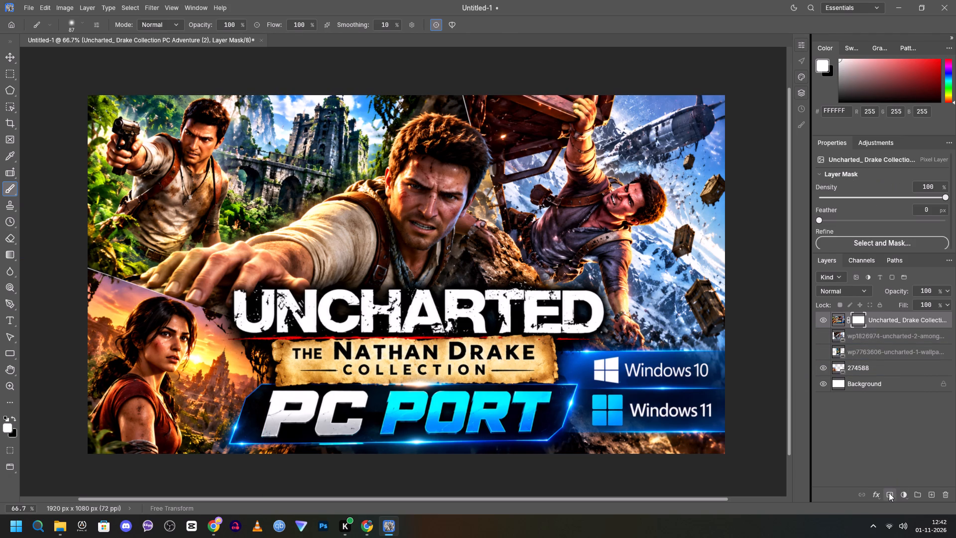
# Paint black with the Brush on the Uncharted Drake Collection layer mask over the woman's face and the sunset sky around her.
pyautogui.click(838, 317)
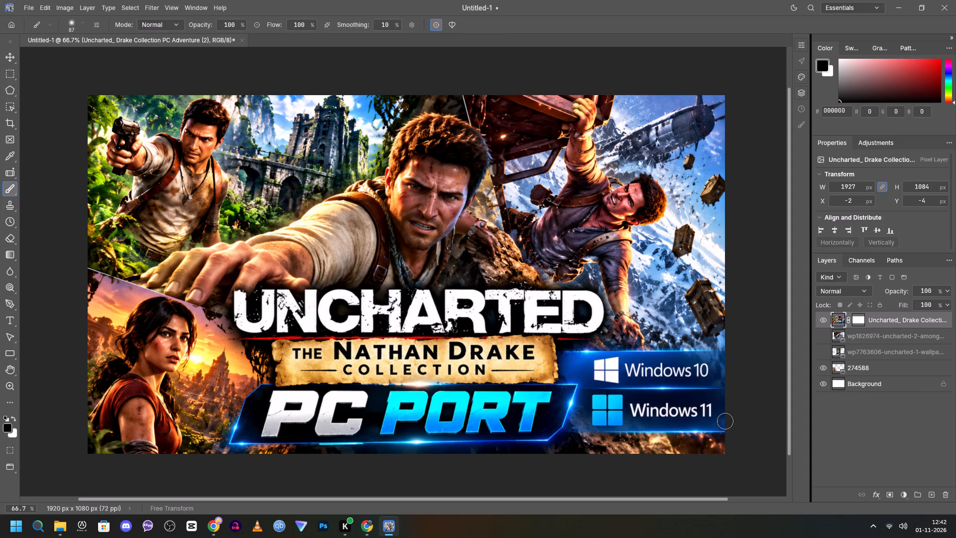
pyautogui.click(854, 318)
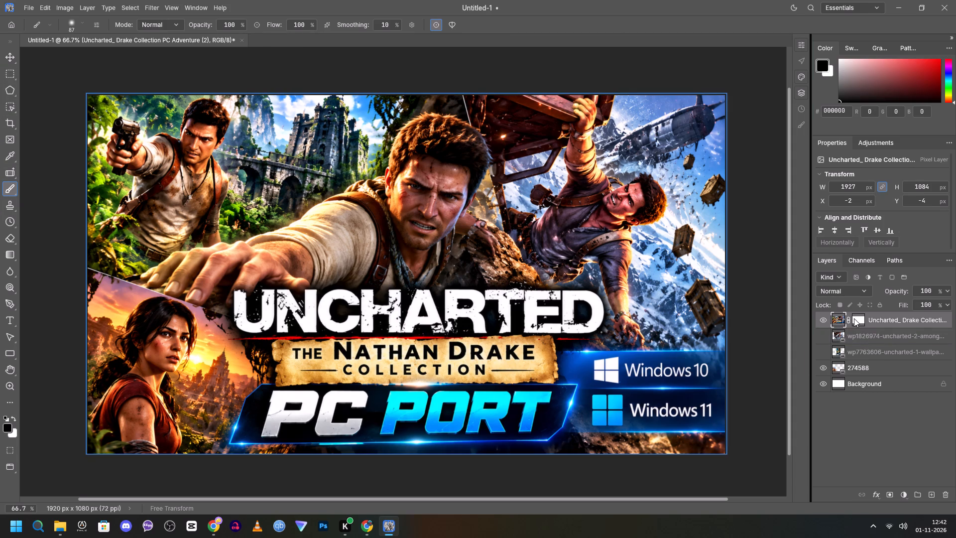
pyautogui.moveTo(167, 336); pyautogui.dragTo(165, 348)
pyautogui.moveTo(844, 85); pyautogui.dragTo(735, 200)
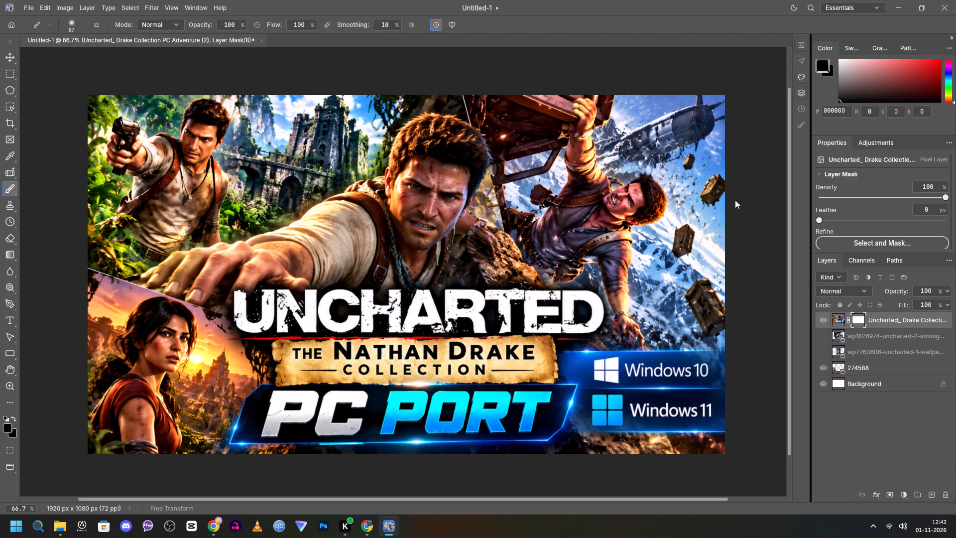
pyautogui.moveTo(735, 200); pyautogui.dragTo(663, 253)
pyautogui.moveTo(178, 350); pyautogui.dragTo(176, 350)
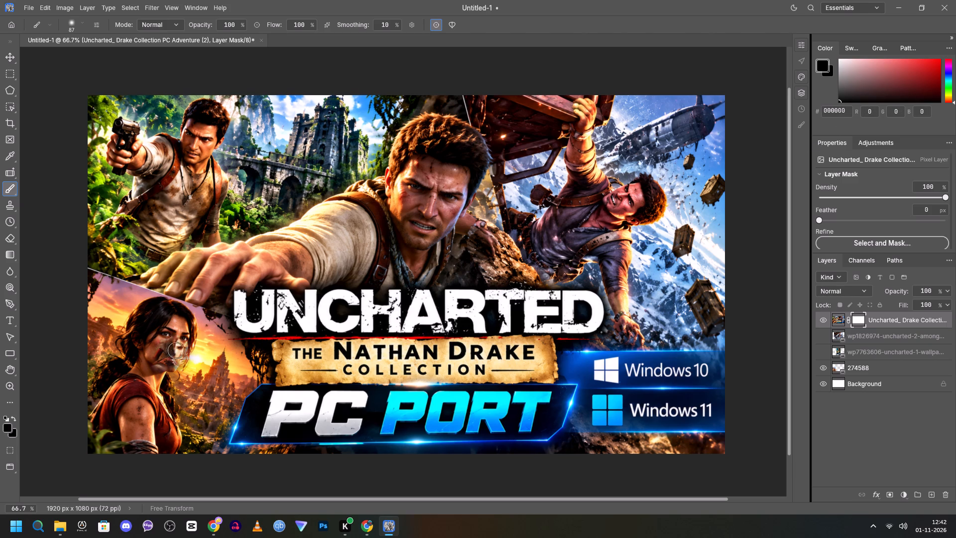
pyautogui.moveTo(176, 350); pyautogui.dragTo(199, 354)
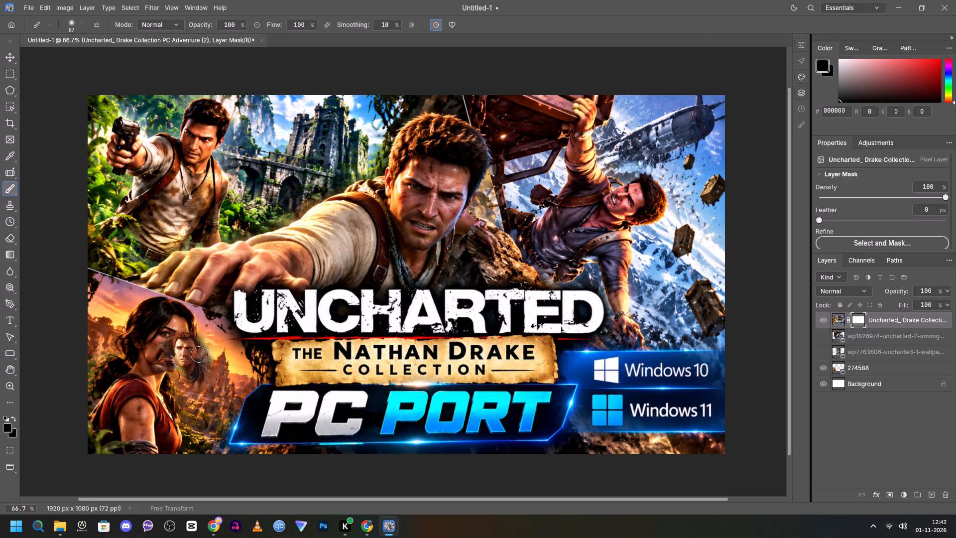
pyautogui.moveTo(199, 354); pyautogui.dragTo(211, 350)
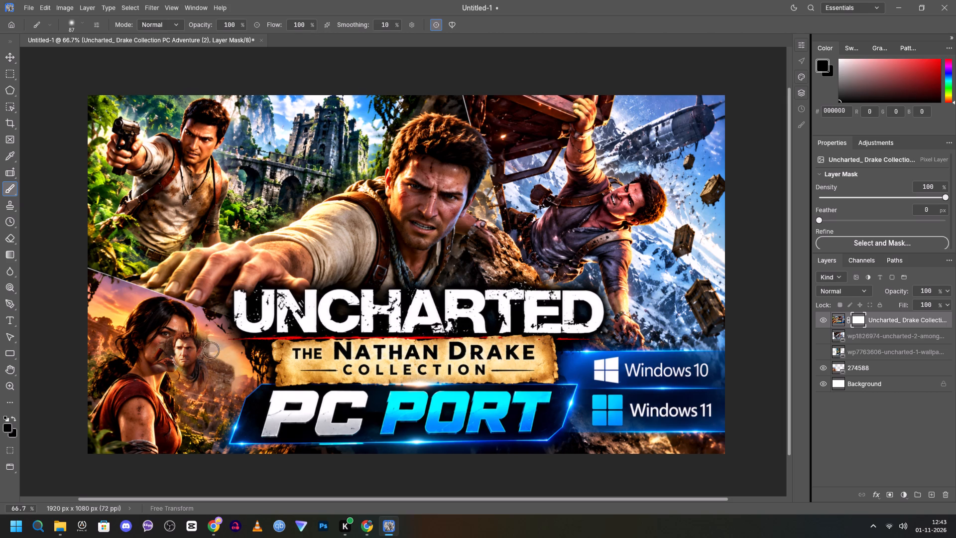
pyautogui.moveTo(211, 350); pyautogui.dragTo(179, 317)
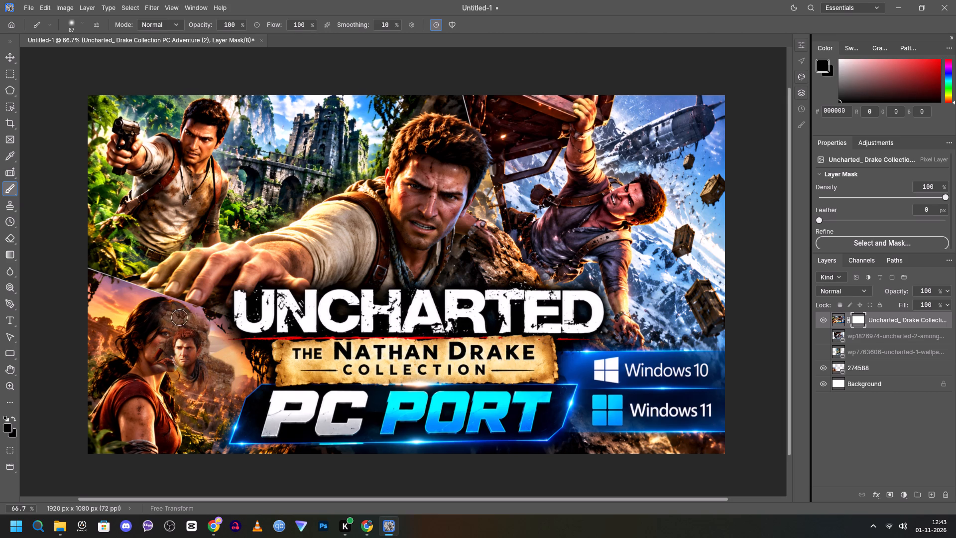
pyautogui.moveTo(179, 317); pyautogui.dragTo(156, 307)
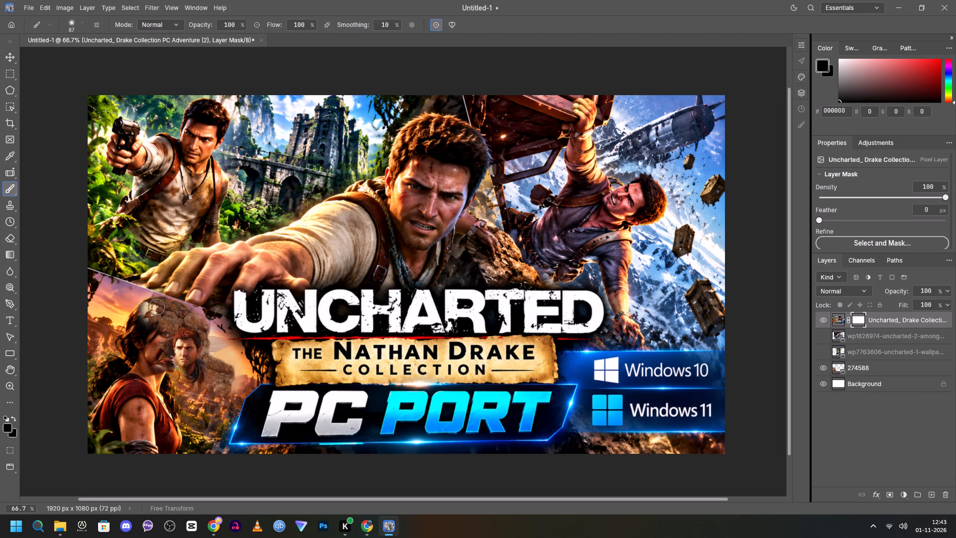
pyautogui.moveTo(156, 307); pyautogui.dragTo(102, 303)
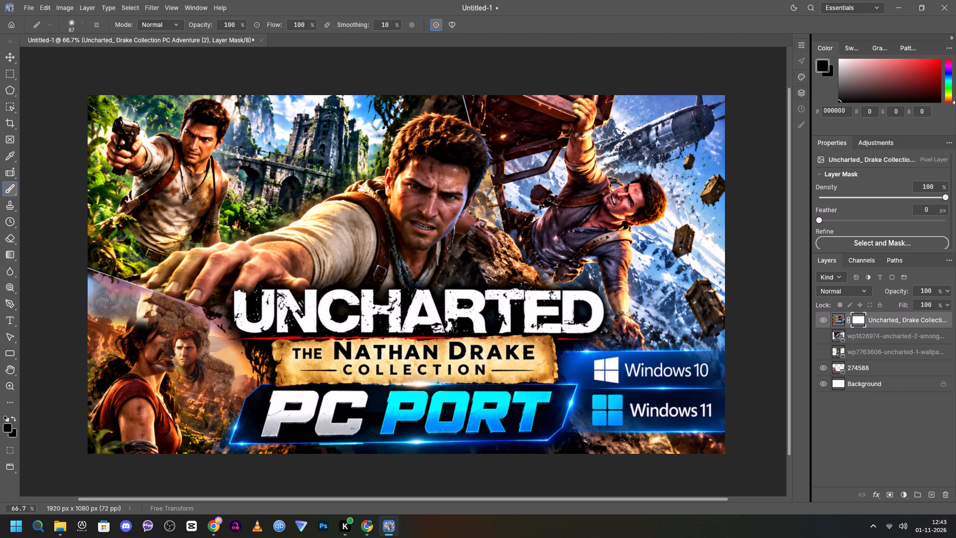
pyautogui.moveTo(102, 303); pyautogui.dragTo(90, 328)
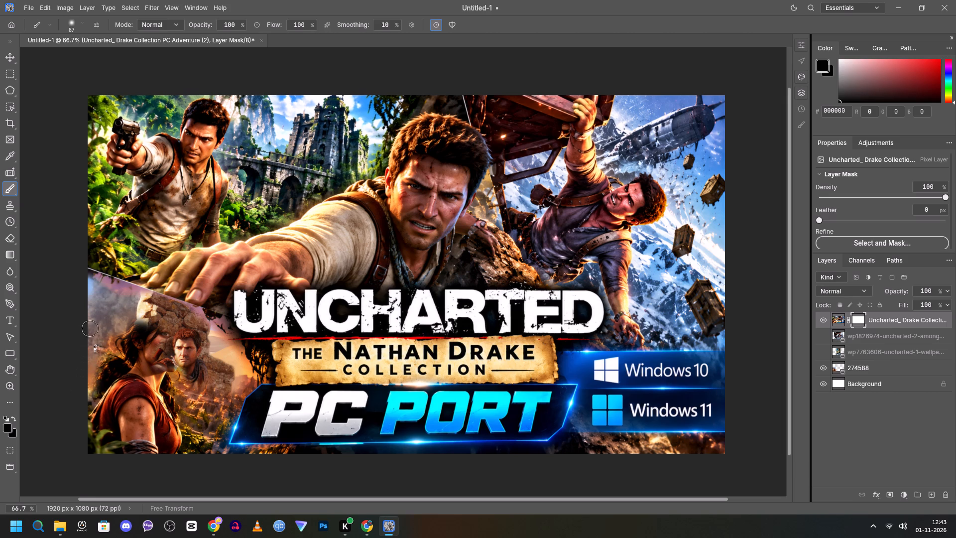
# Mask out the woman's body and the rest of her panel down to the canvas bottom and the PC PORT banner, revealing the 274588 wallpaper.
pyautogui.moveTo(90, 328); pyautogui.dragTo(112, 348)
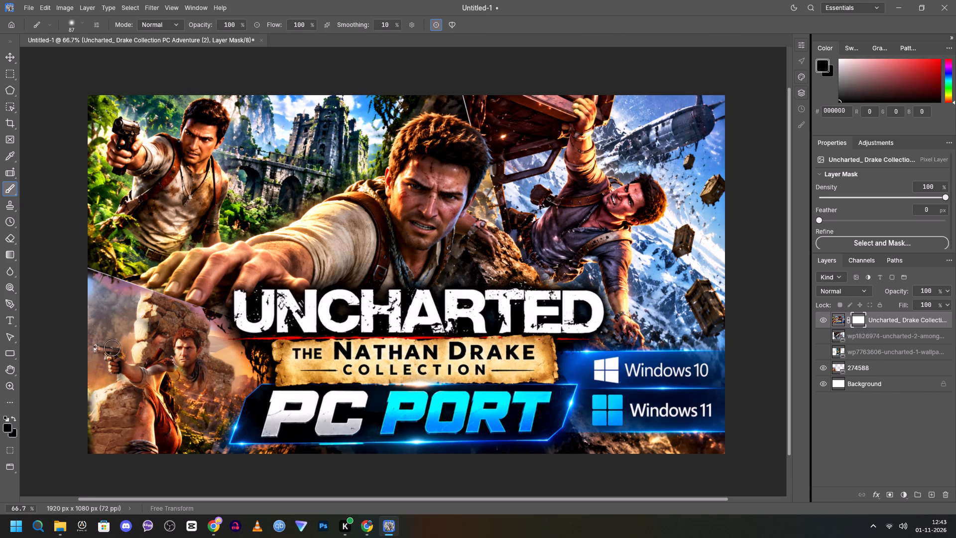
pyautogui.moveTo(112, 348); pyautogui.dragTo(176, 367)
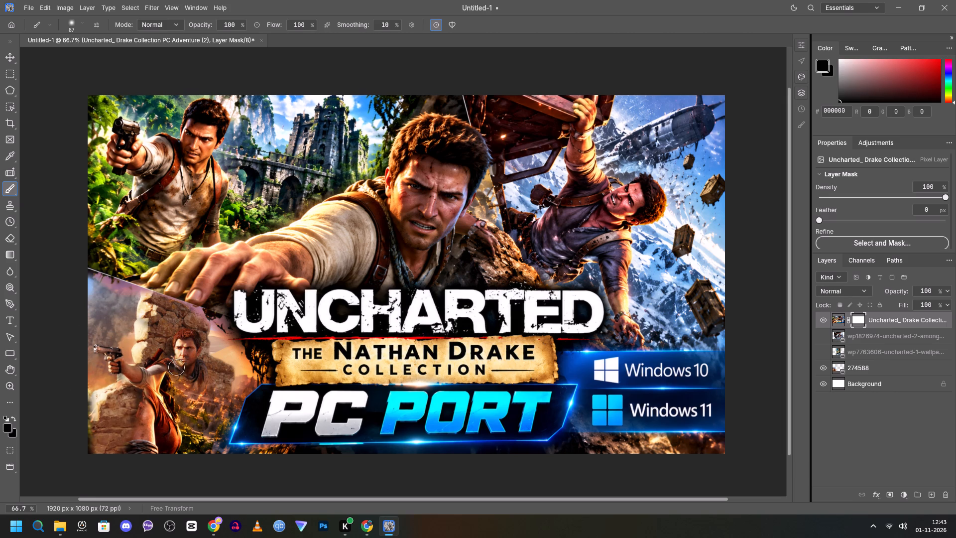
pyautogui.moveTo(176, 367); pyautogui.dragTo(153, 445)
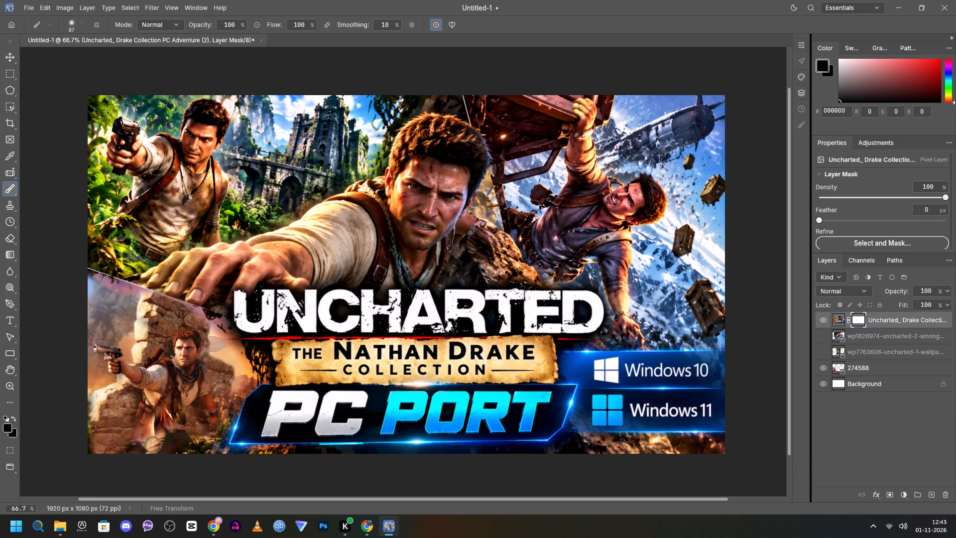
pyautogui.moveTo(153, 445); pyautogui.dragTo(222, 358)
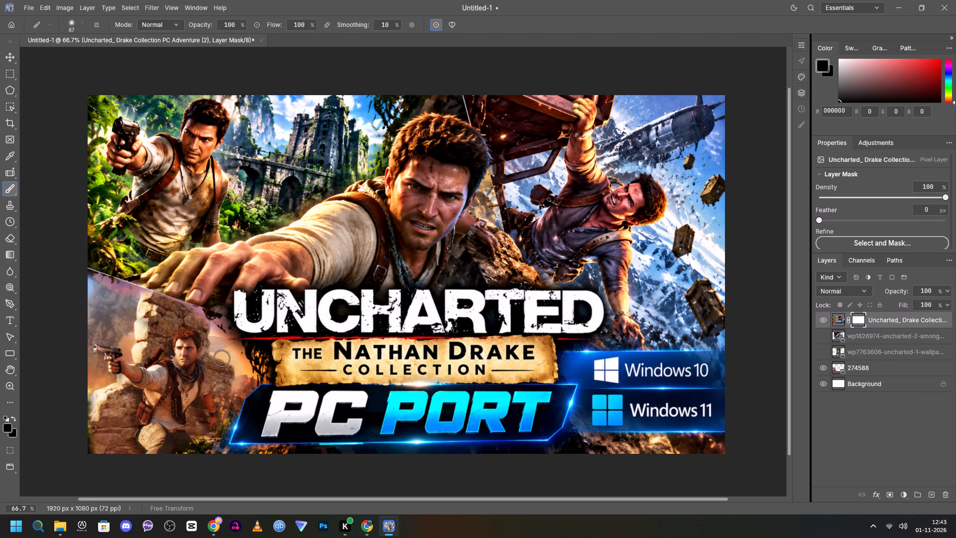
pyautogui.moveTo(222, 358); pyautogui.dragTo(197, 331)
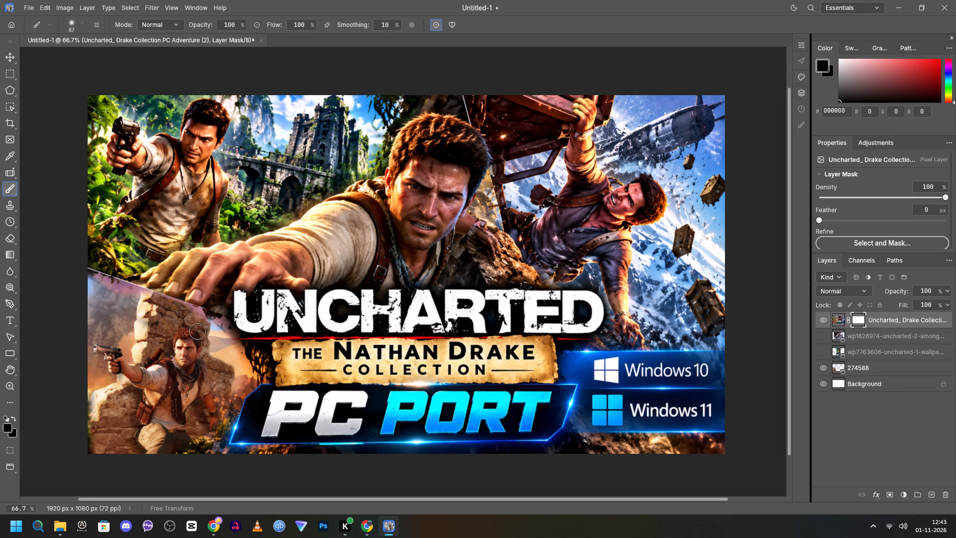
pyautogui.moveTo(197, 331); pyautogui.dragTo(130, 308)
pyautogui.moveTo(130, 308); pyautogui.dragTo(76, 288)
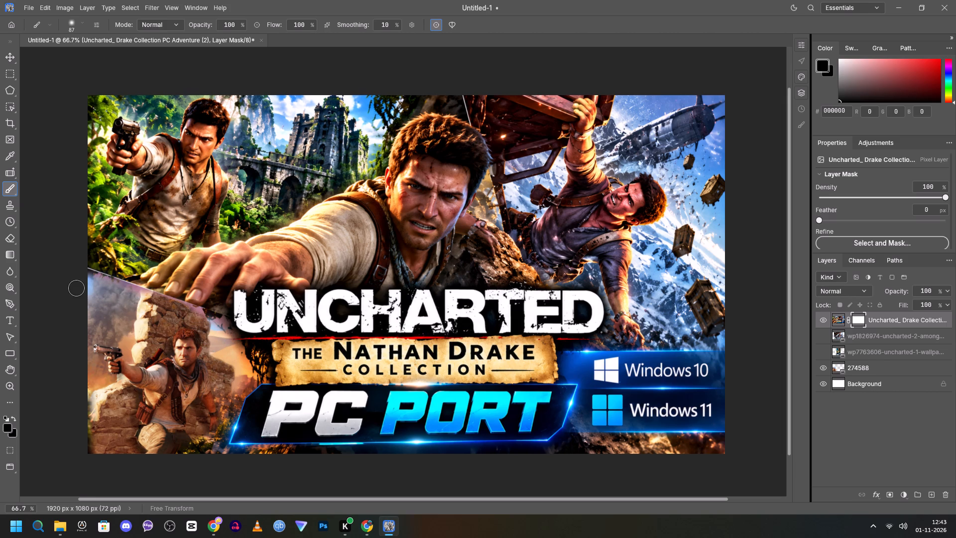
pyautogui.moveTo(76, 288); pyautogui.dragTo(188, 328)
pyautogui.moveTo(188, 328); pyautogui.dragTo(188, 451)
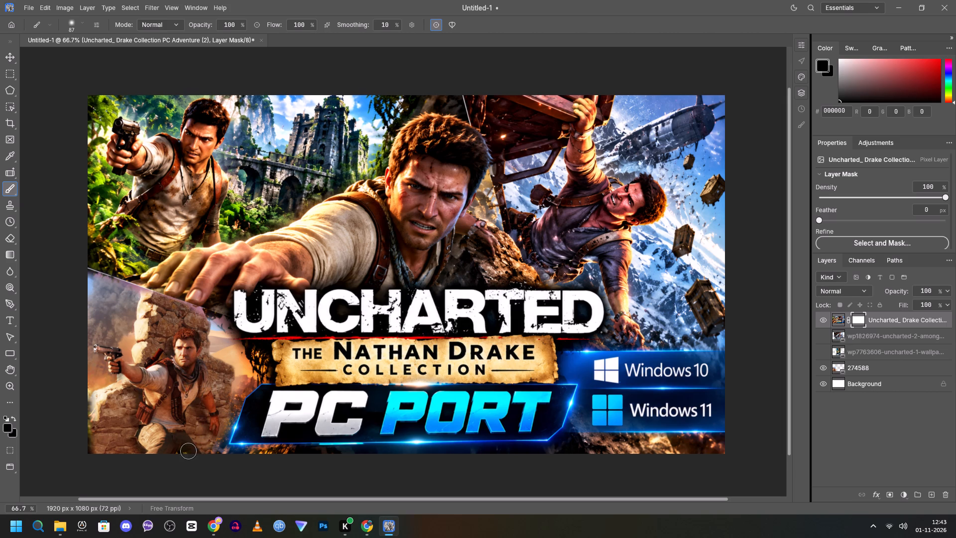
pyautogui.moveTo(188, 451); pyautogui.dragTo(235, 376)
pyautogui.moveTo(235, 376); pyautogui.dragTo(222, 408)
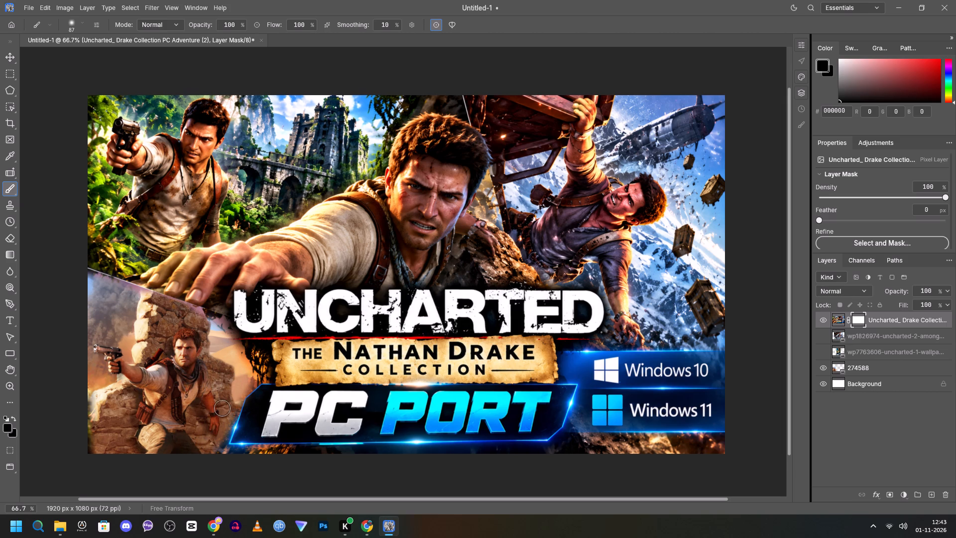
pyautogui.moveTo(222, 408); pyautogui.dragTo(197, 468)
pyautogui.moveTo(197, 468); pyautogui.dragTo(197, 469)
# Clean up the mask with black along the panel's upper diagonal edge and beside the UNCHARTED title and parchment.
pyautogui.moveTo(144, 336); pyautogui.dragTo(114, 327)
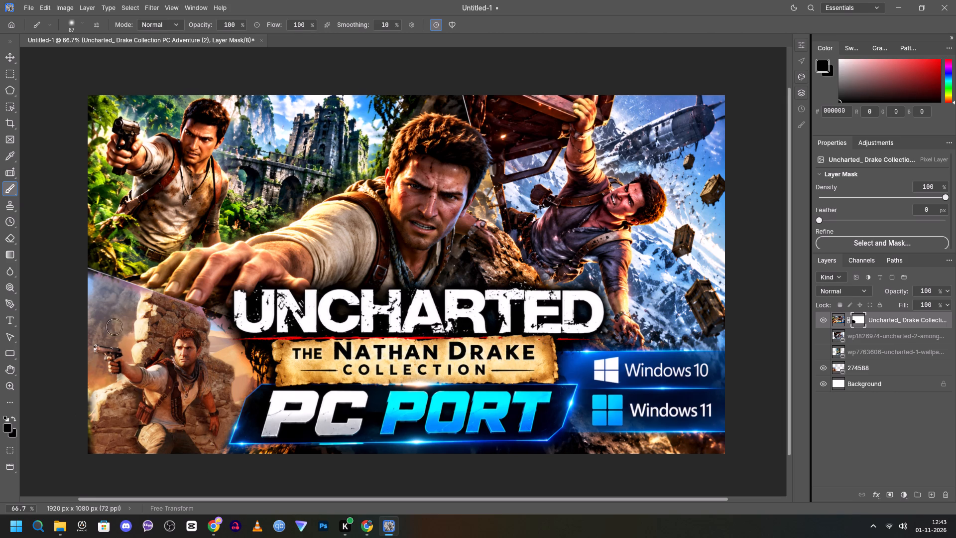
pyautogui.moveTo(114, 327); pyautogui.dragTo(103, 290)
pyautogui.moveTo(103, 290); pyautogui.dragTo(135, 300)
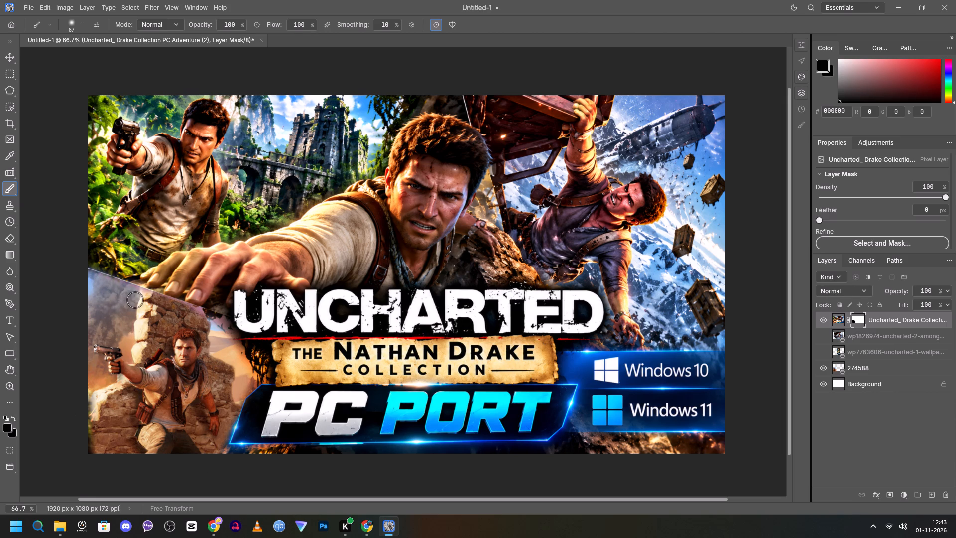
pyautogui.moveTo(135, 300); pyautogui.dragTo(200, 323)
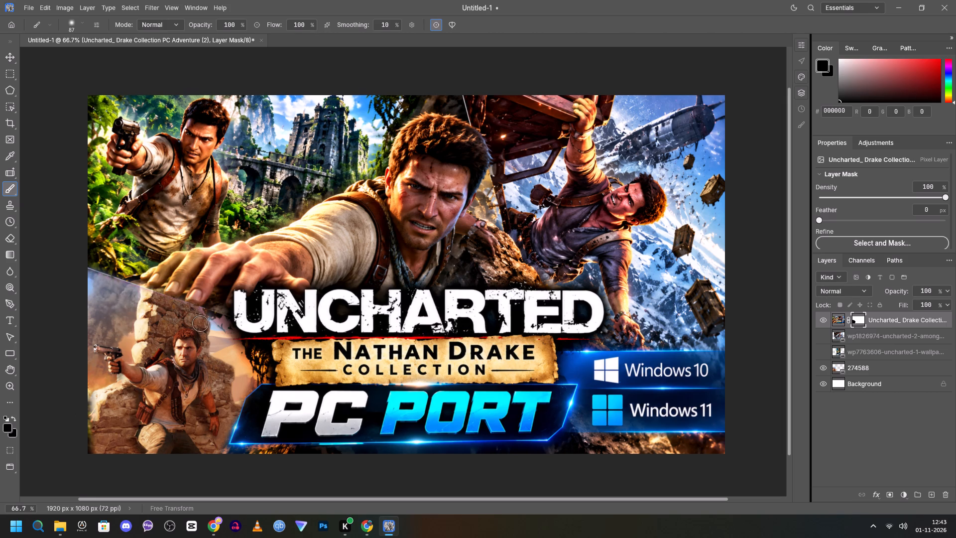
pyautogui.moveTo(200, 323); pyautogui.dragTo(221, 341)
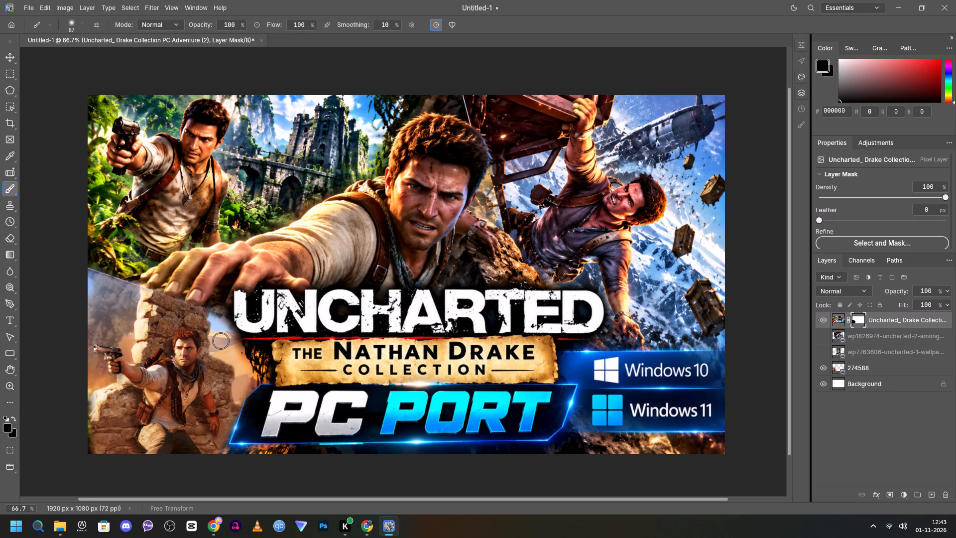
pyautogui.moveTo(221, 341); pyautogui.dragTo(213, 338)
pyautogui.moveTo(231, 353); pyautogui.dragTo(239, 375)
pyautogui.moveTo(239, 375); pyautogui.dragTo(200, 400)
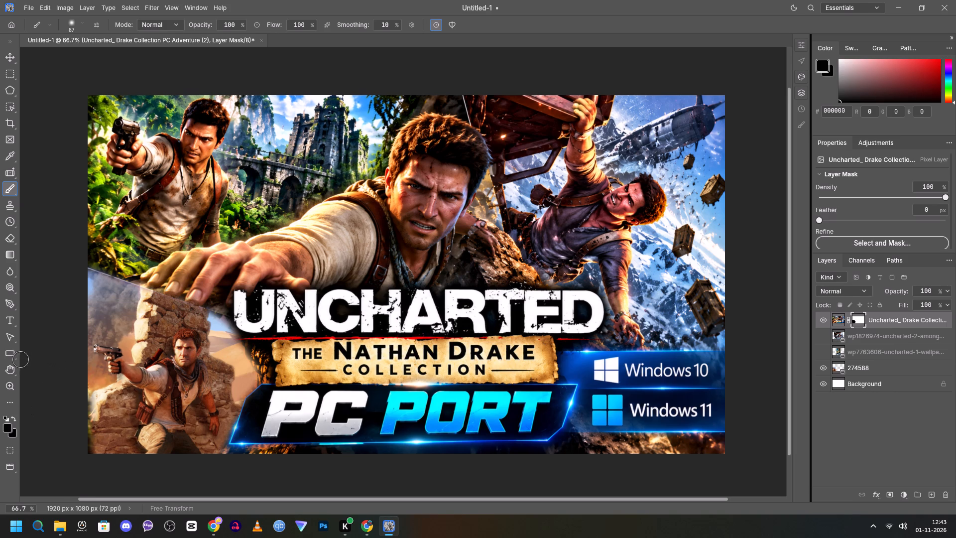
# Scale the 274588 wallpaper layer down slightly to about 1391 × 783 px with Free Transform.
pyautogui.click(889, 369)
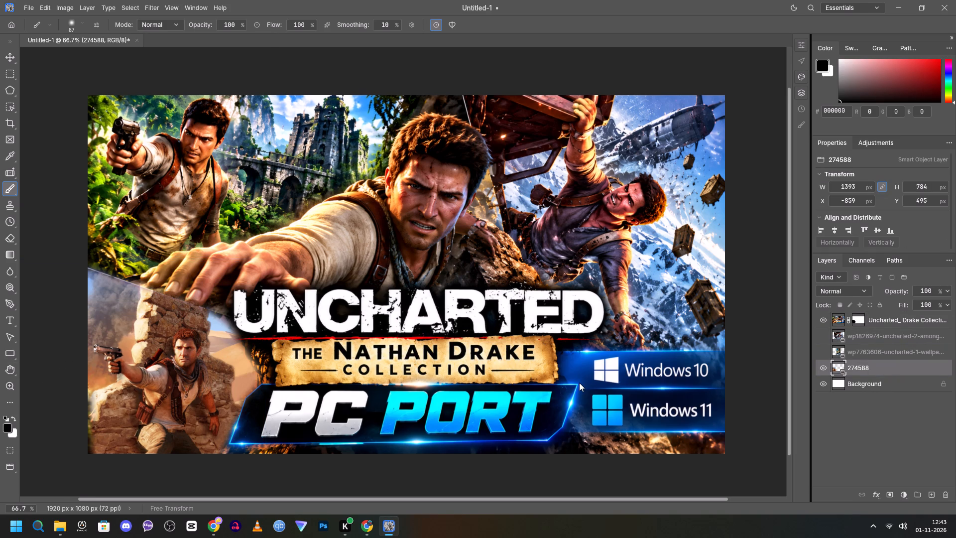
pyautogui.hotkey('ctrl', 't')
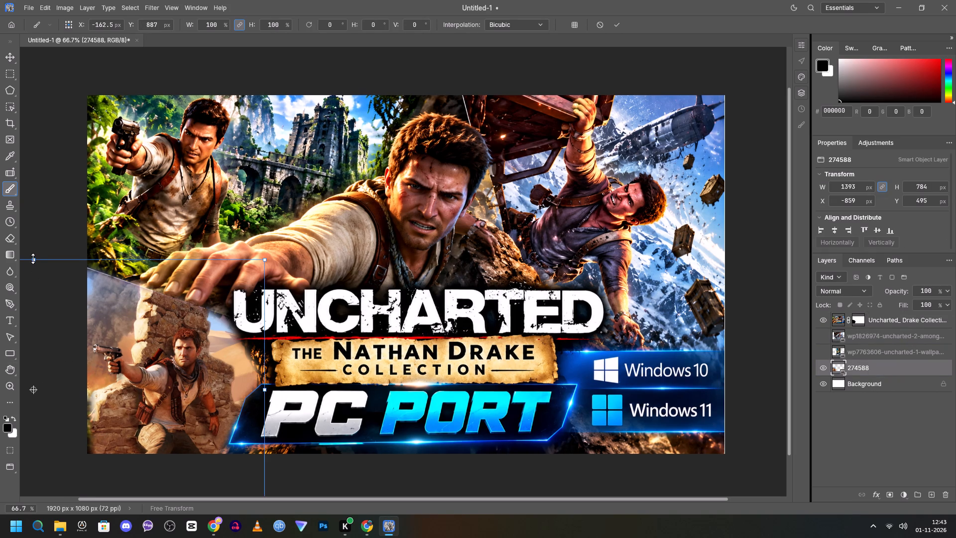
pyautogui.click(33, 259)
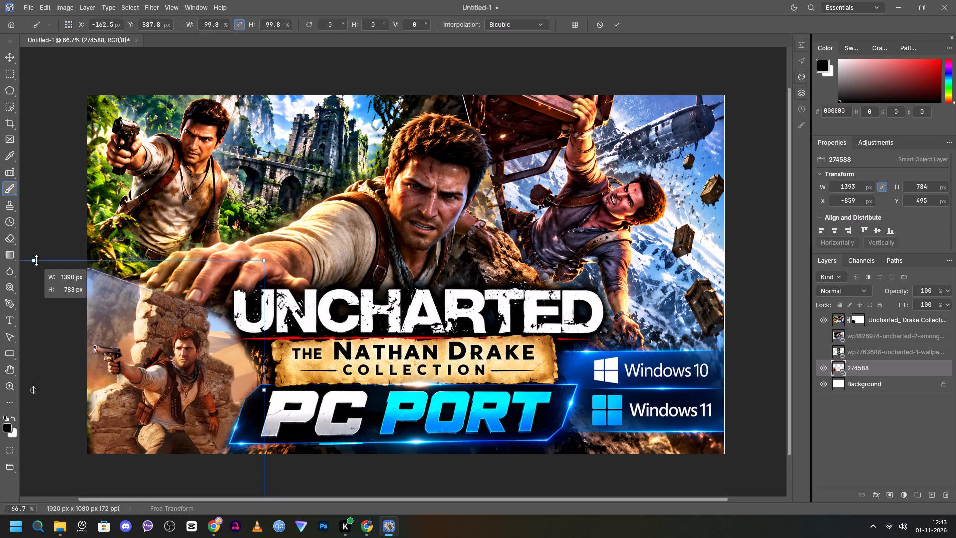
pyautogui.click(7, 61)
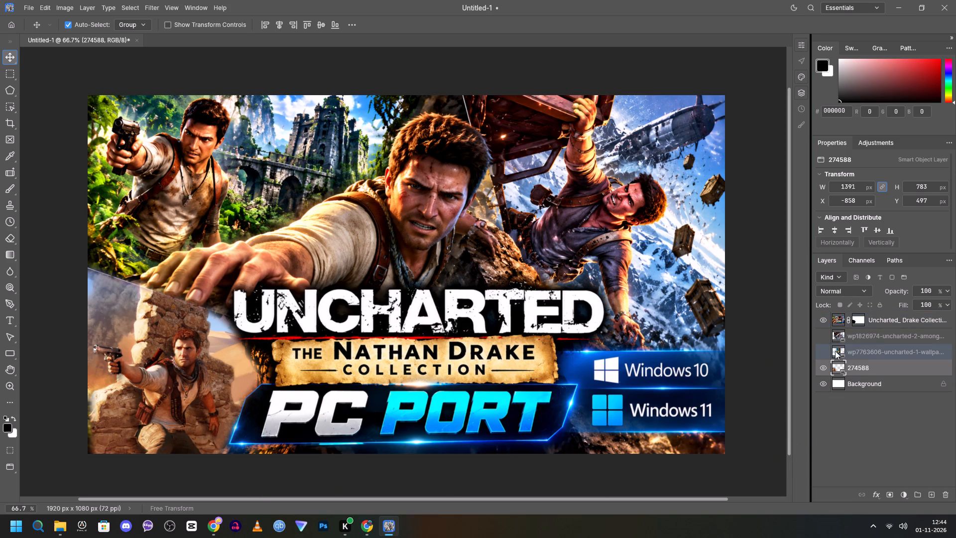
# Show the wp1826974 Uncharted 2 wallpaper layer and hide the masked Uncharted Drake Collection layer.
pyautogui.click(826, 336)
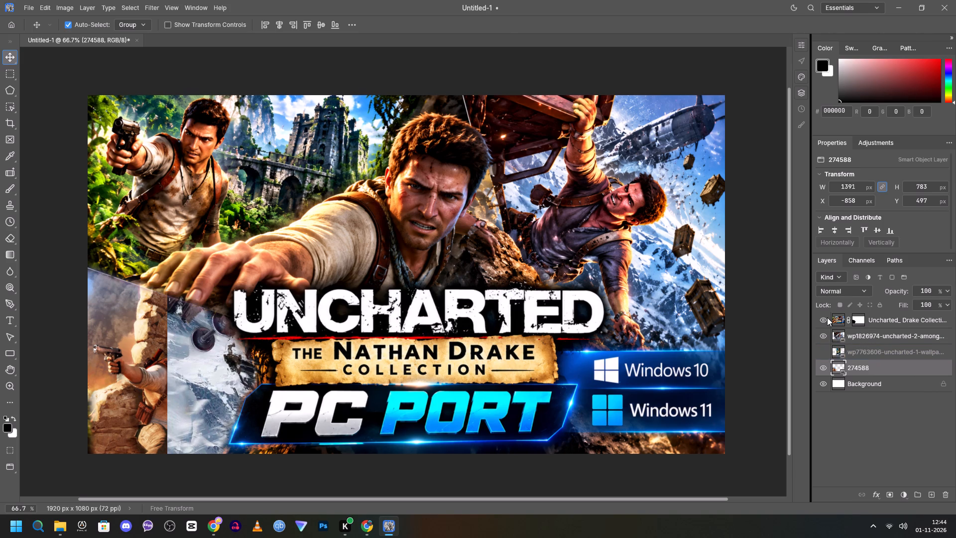
pyautogui.click(823, 317)
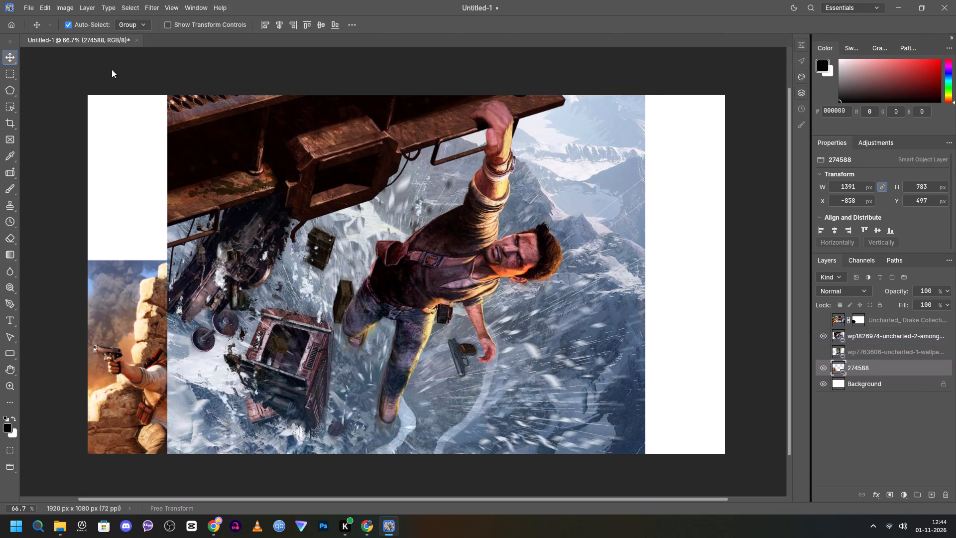
# Move the wp1826974 Uncharted 2 wallpaper toward the canvas's upper right, to about X 533, Y -215 px.
pyautogui.click(13, 53)
pyautogui.moveTo(463, 276); pyautogui.dragTo(491, 267)
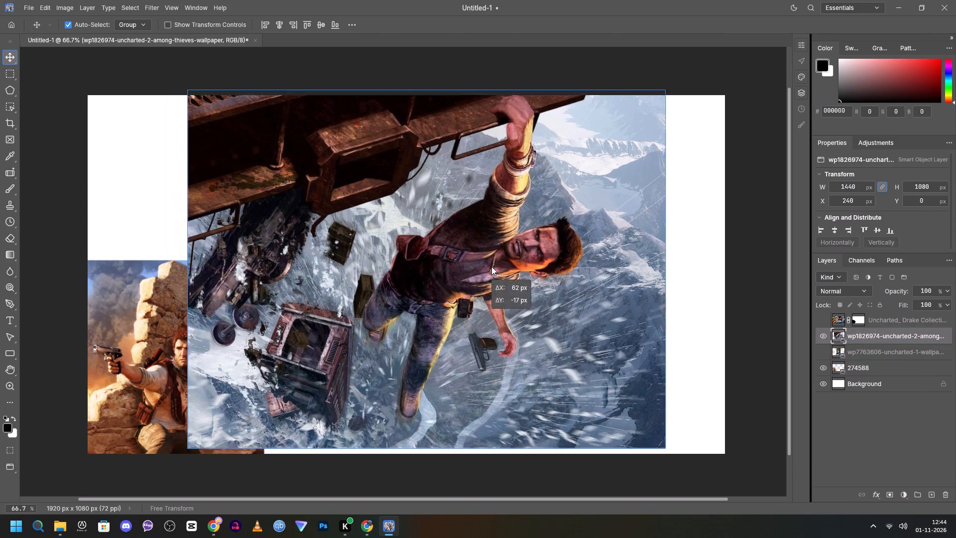
pyautogui.moveTo(491, 267); pyautogui.dragTo(559, 205)
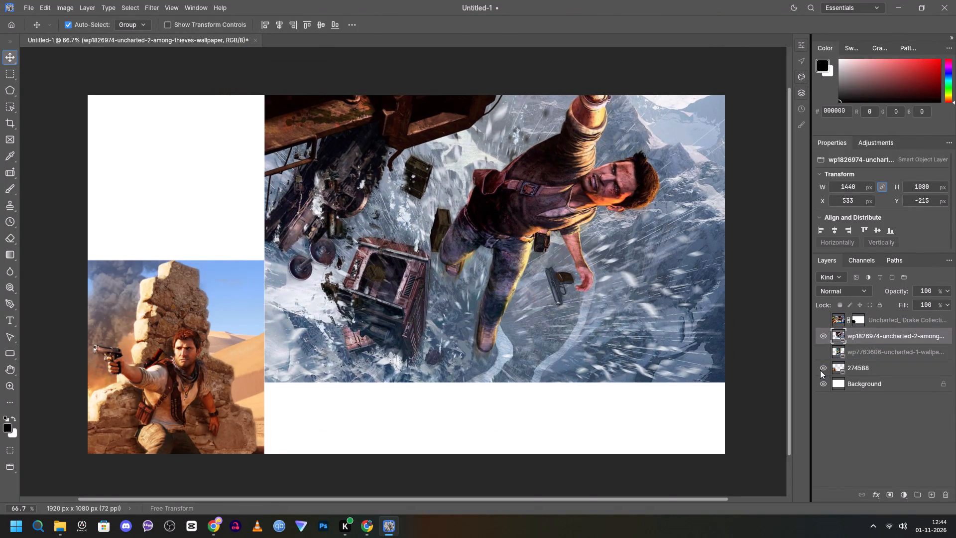
# Hide the 274588 layer, show the masked Uncharted Drake Collection layer and reduce its opacity to 50%.
pyautogui.click(823, 369)
pyautogui.click(829, 321)
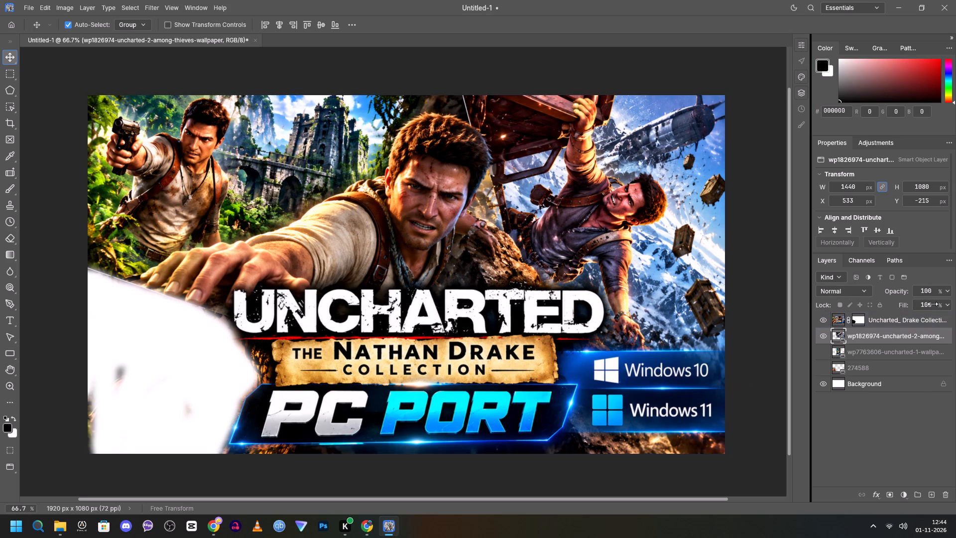
pyautogui.click(892, 323)
pyautogui.click(948, 290)
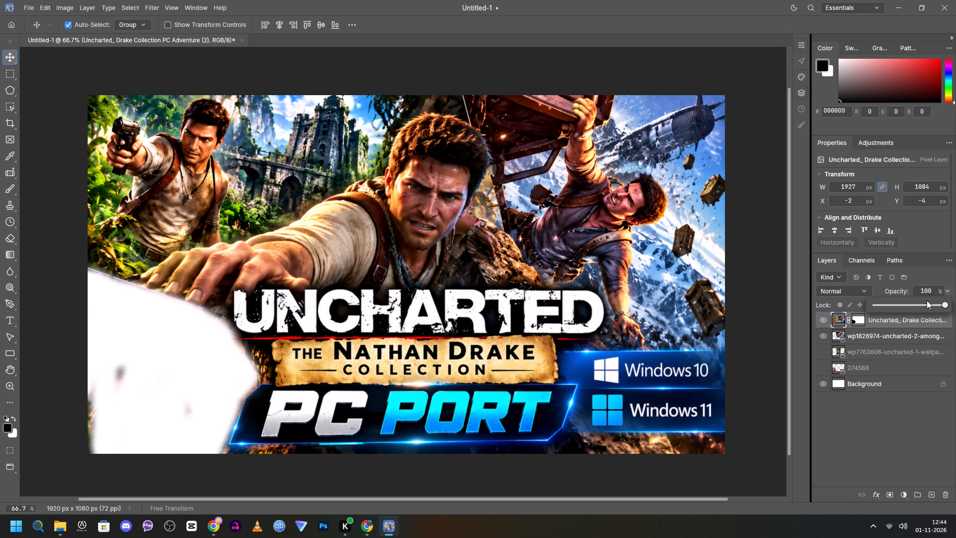
pyautogui.click(916, 310)
pyautogui.click(909, 305)
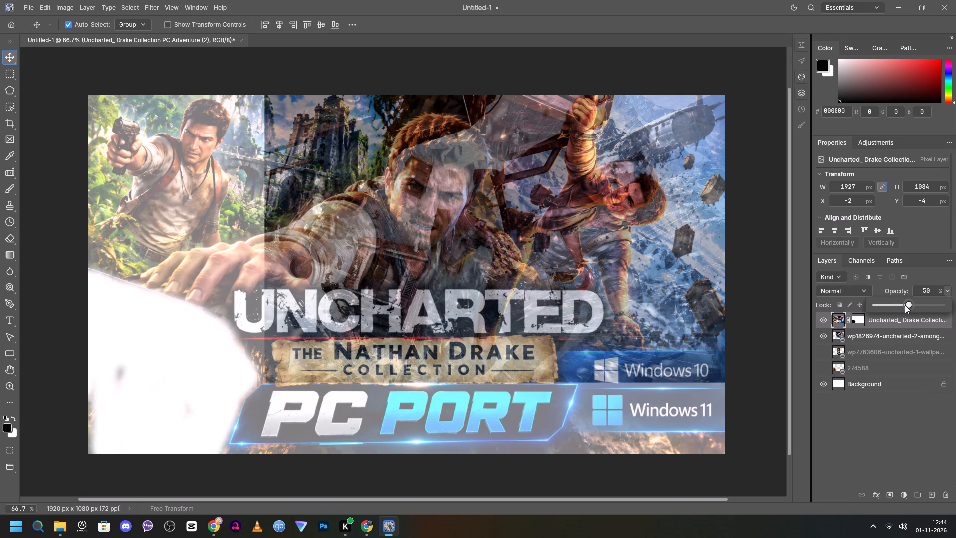
pyautogui.click(13, 56)
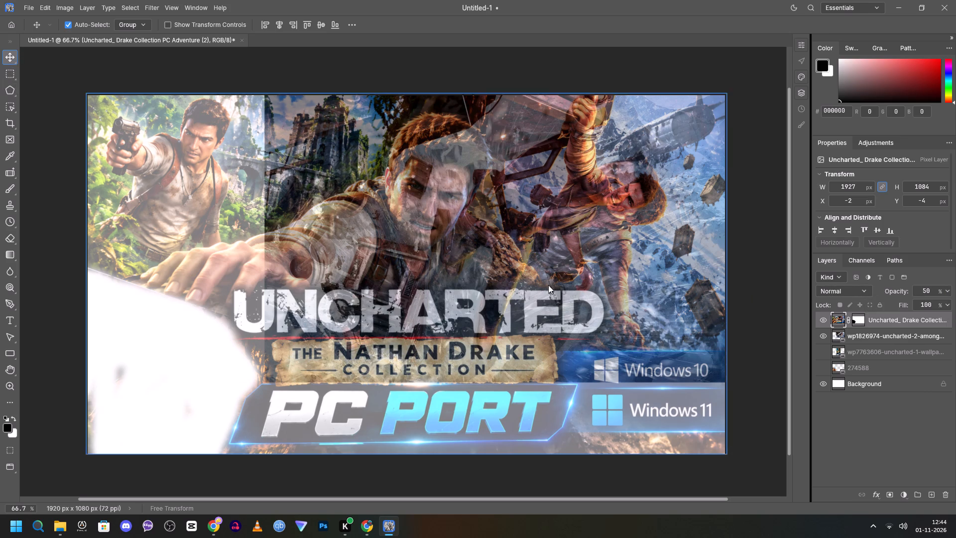
# Lock the Uncharted Drake Collection layer completely so the wallpaper beneath it can be moved.
pyautogui.click(914, 345)
pyautogui.click(910, 332)
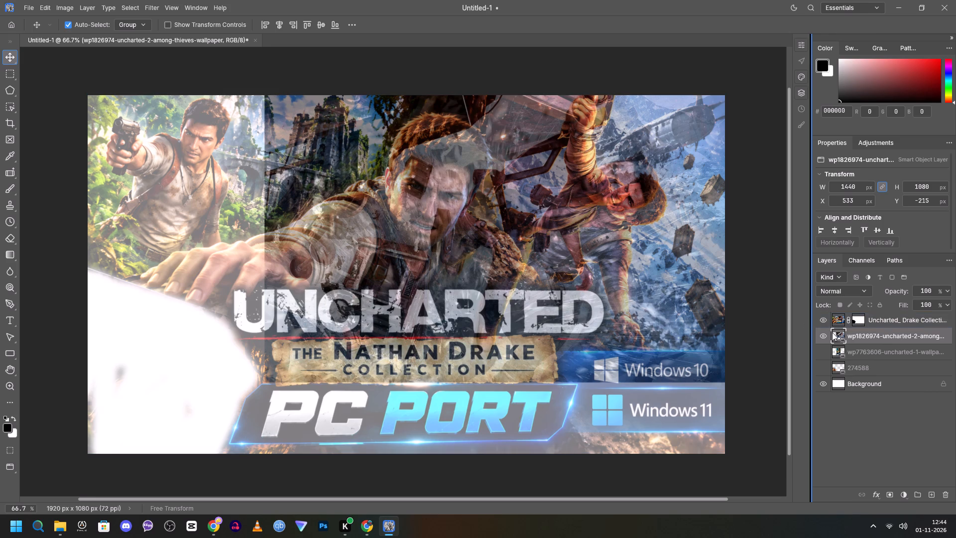
pyautogui.click(910, 324)
pyautogui.rightClick(910, 324)
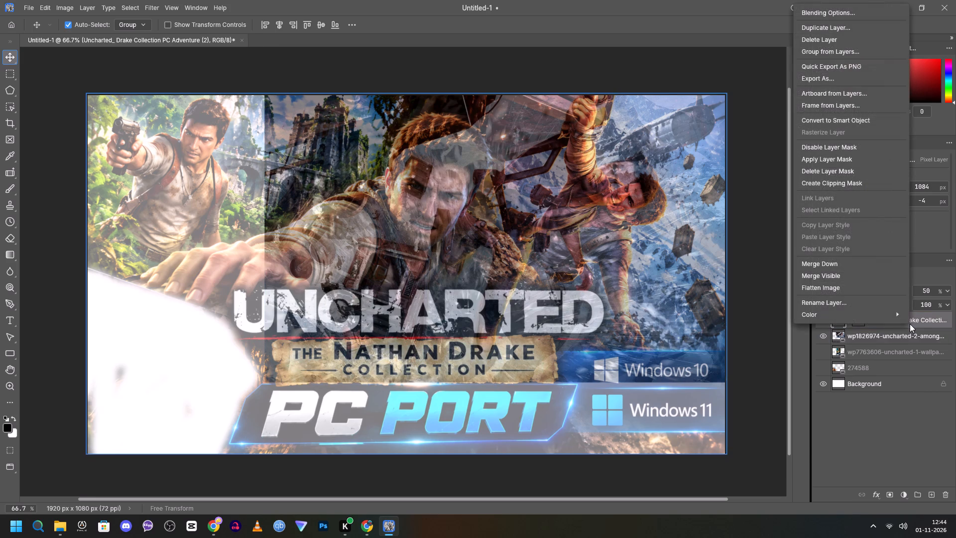
pyautogui.click(933, 320)
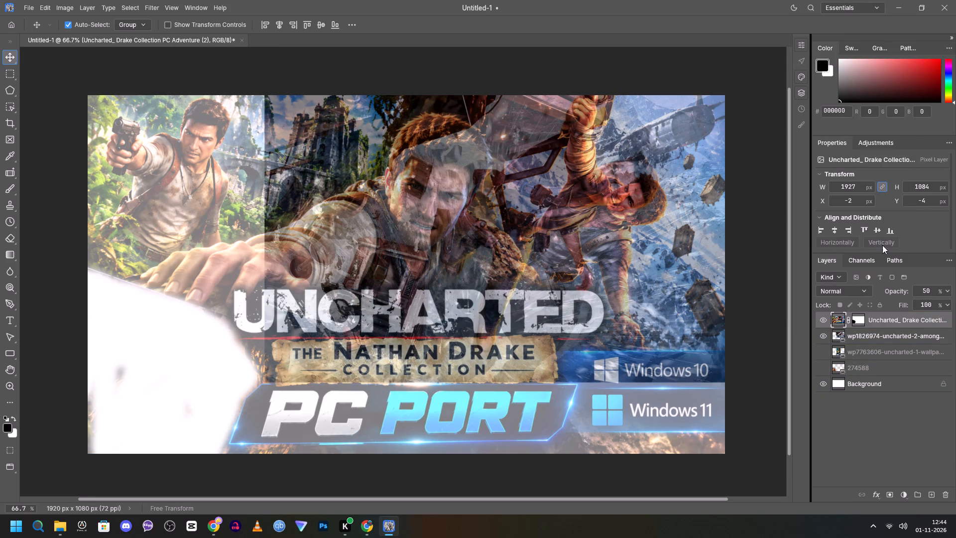
pyautogui.click(881, 306)
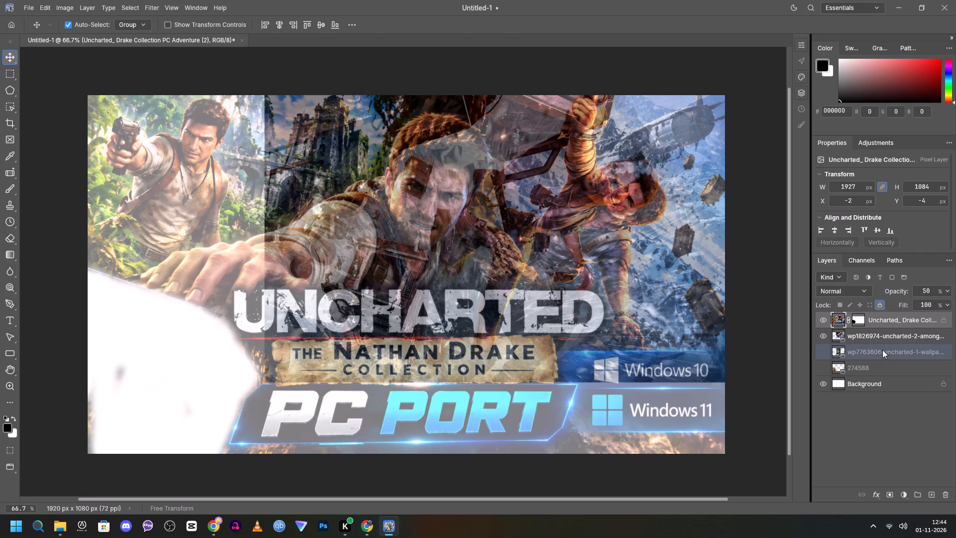
# Reposition the wp1826974 wallpaper beneath the reference artwork, to about X 467, Y -144 px.
pyautogui.moveTo(617, 240); pyautogui.dragTo(617, 241)
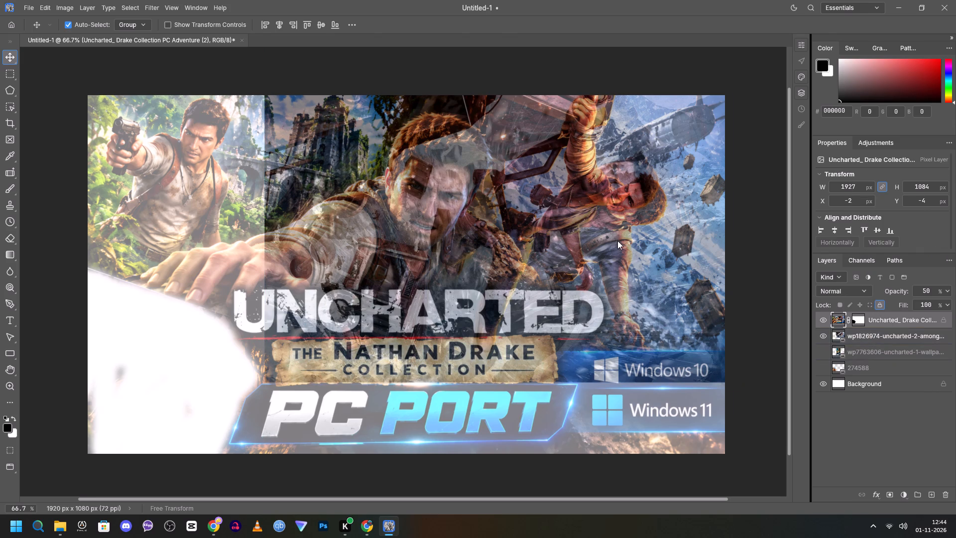
pyautogui.moveTo(617, 241); pyautogui.dragTo(550, 298)
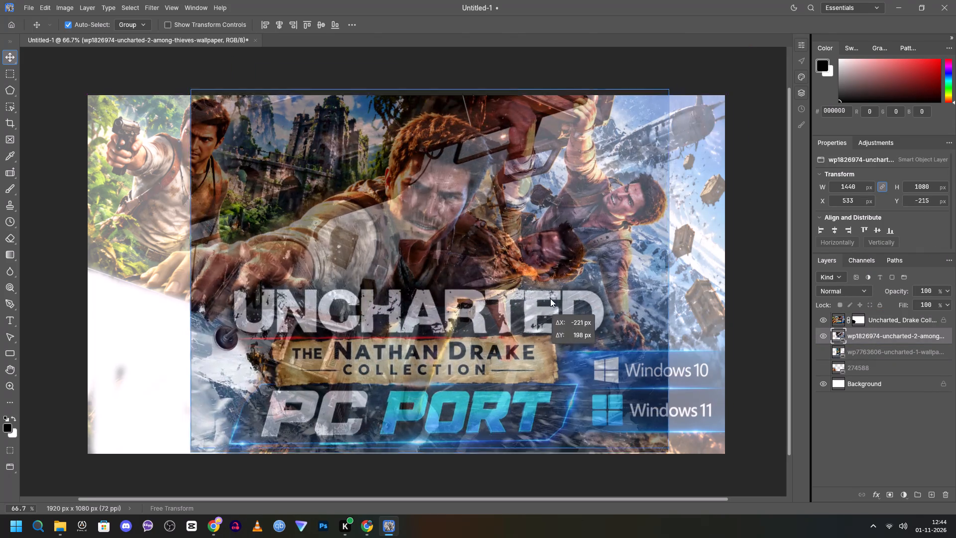
pyautogui.moveTo(550, 298); pyautogui.dragTo(595, 263)
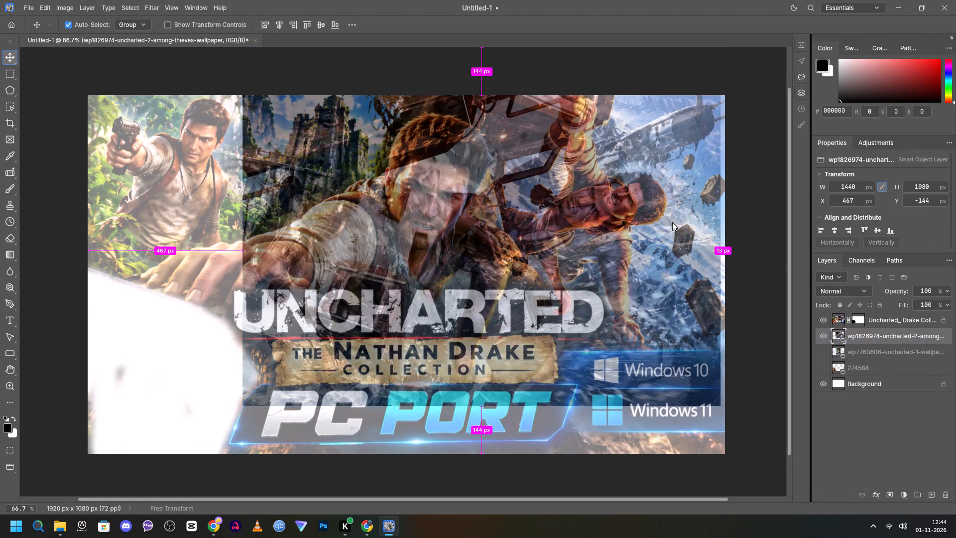
# With Free Transform, scale the wp1826974 wallpaper to about 80.5% and place it over the reference's hanging Drake panel.
pyautogui.hotkey('ctrl', 't')
pyautogui.moveTo(720, 49); pyautogui.dragTo(696, 79)
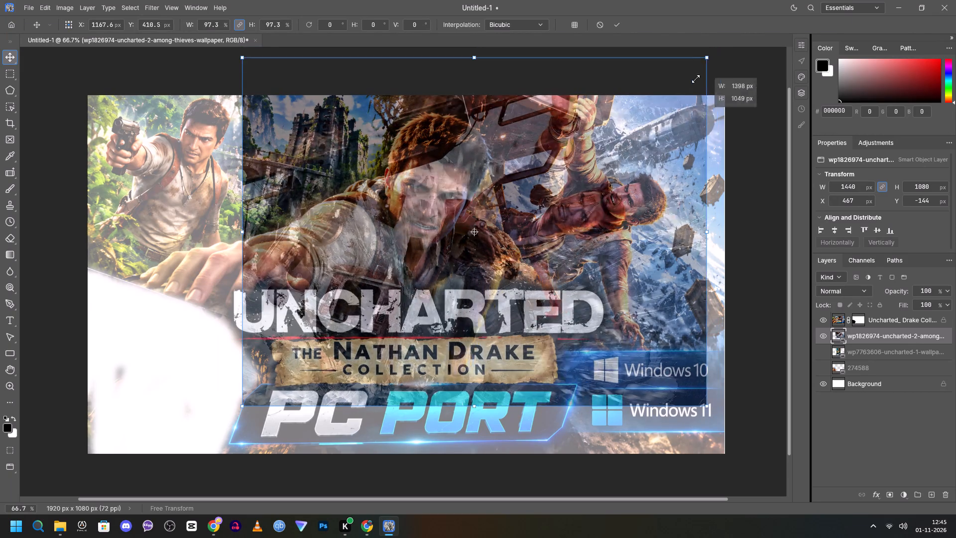
pyautogui.moveTo(696, 79); pyautogui.dragTo(627, 134)
pyautogui.moveTo(590, 181); pyautogui.dragTo(689, 138)
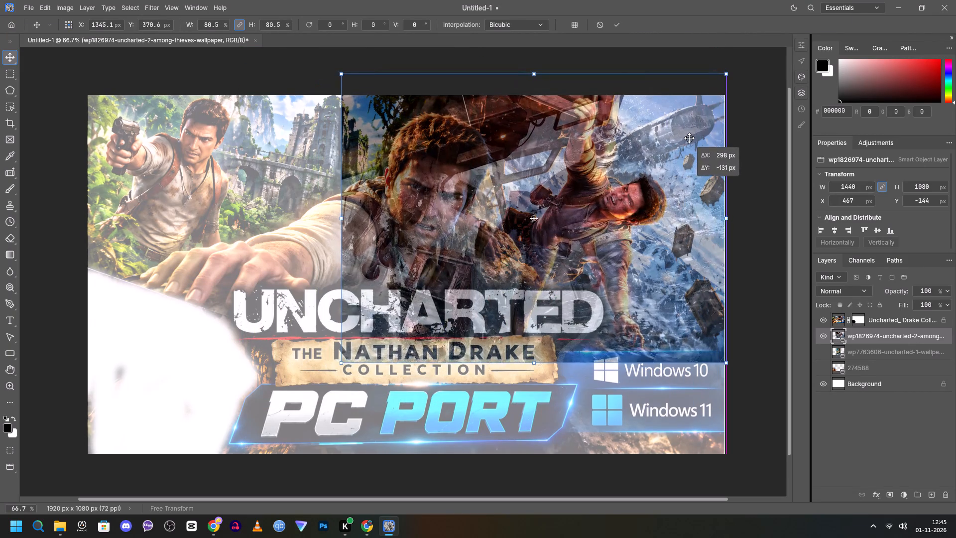
pyautogui.moveTo(689, 138); pyautogui.dragTo(689, 137)
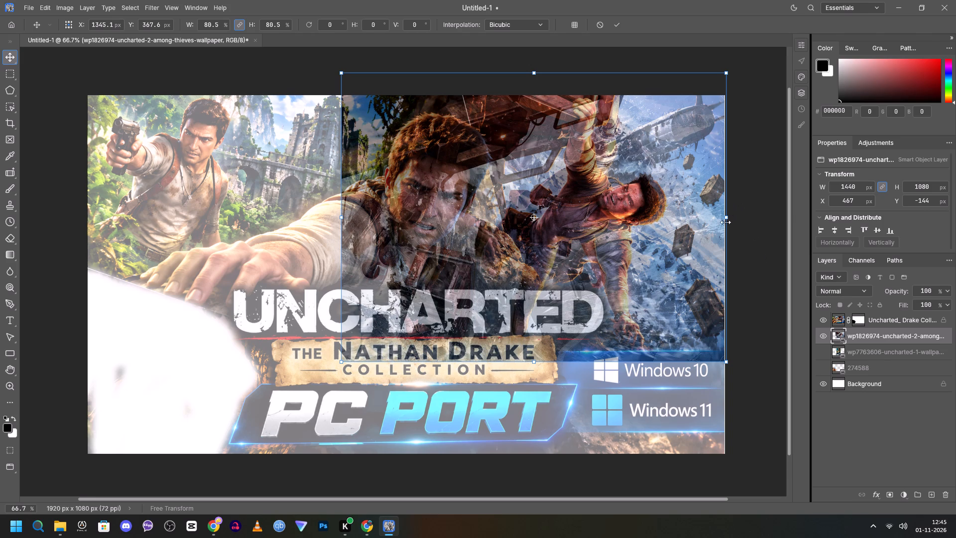
# Rotate the wallpaper to about -3.7° and shift it to about X 1375, Y 387 px so its Drake overlaps the reference's hanging Drake.
pyautogui.click(309, 23)
pyautogui.moveTo(731, 69); pyautogui.dragTo(731, 63)
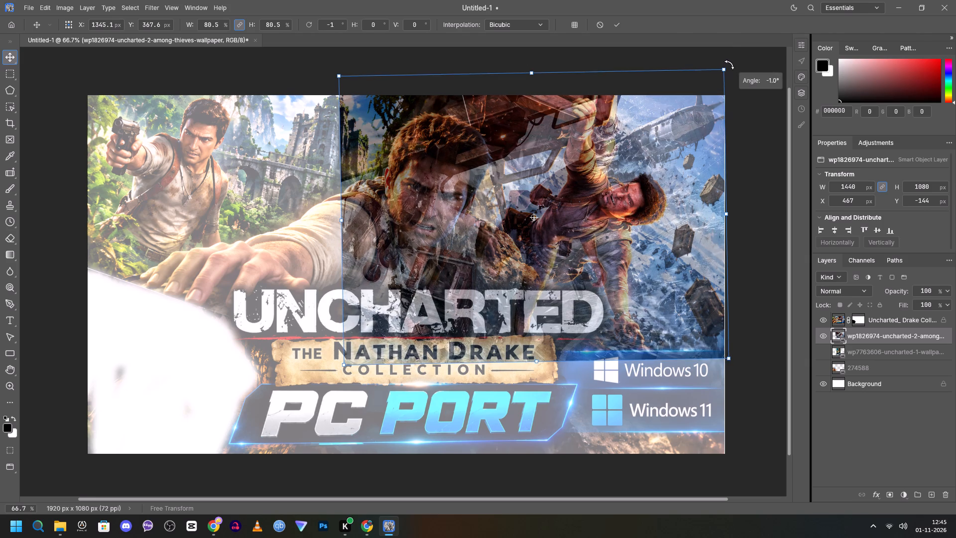
pyautogui.moveTo(731, 63); pyautogui.dragTo(730, 48)
pyautogui.moveTo(661, 127); pyautogui.dragTo(669, 134)
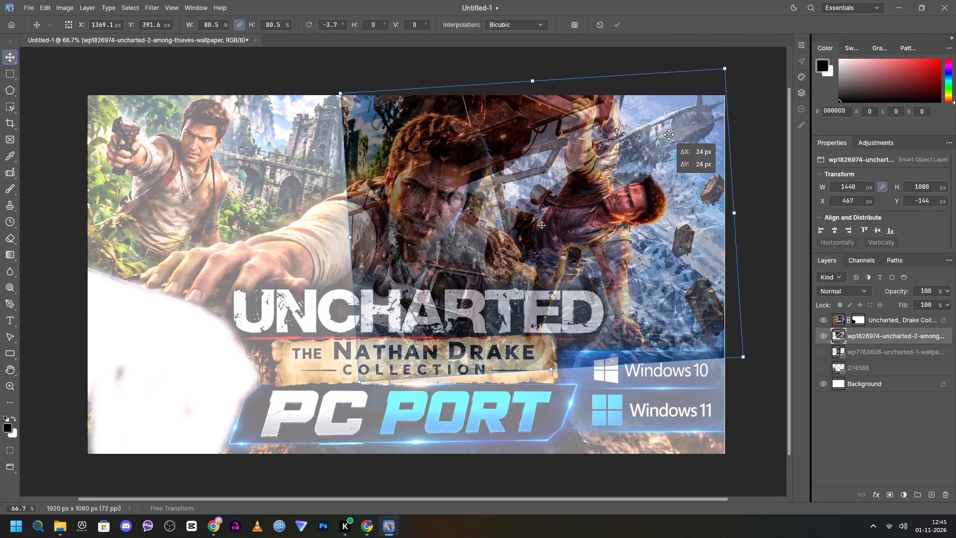
pyautogui.moveTo(669, 134); pyautogui.dragTo(670, 131)
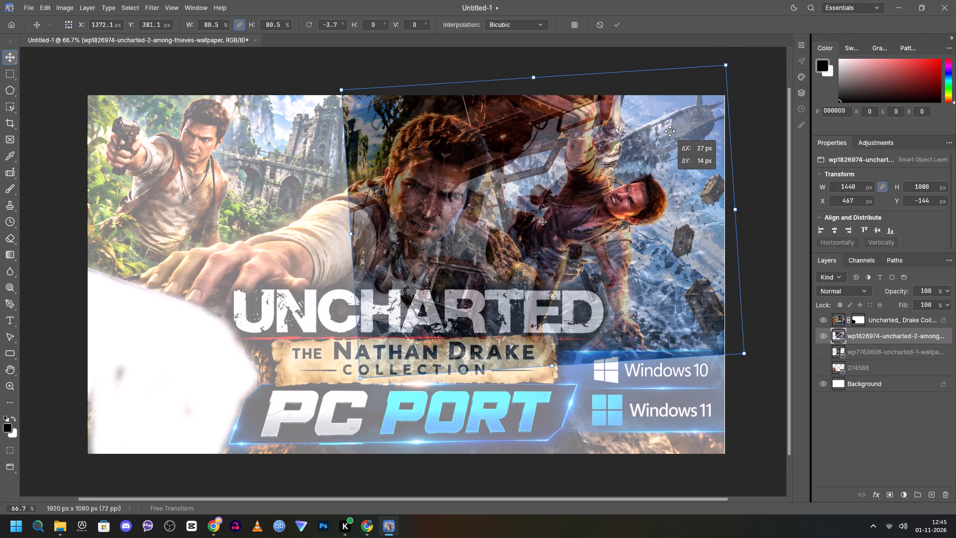
pyautogui.moveTo(670, 131); pyautogui.dragTo(679, 129)
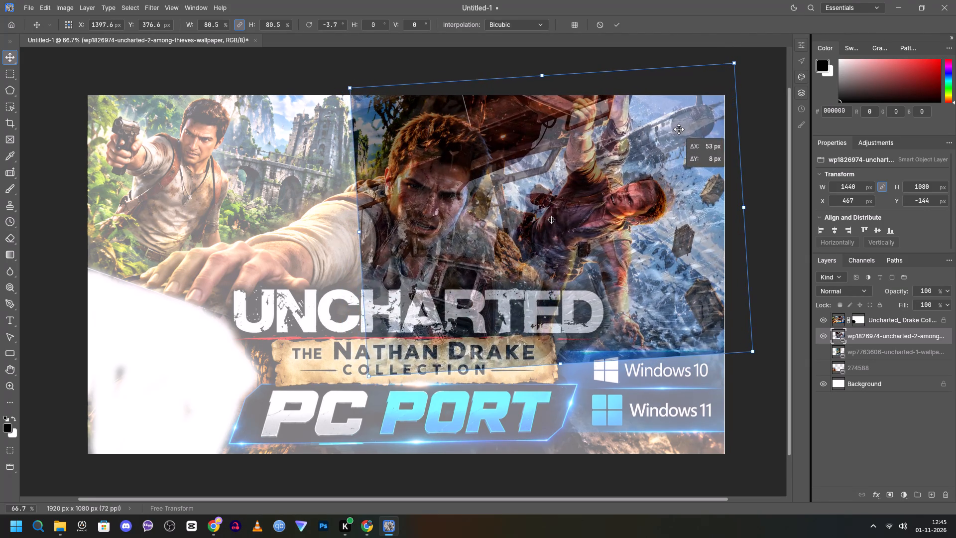
pyautogui.moveTo(679, 129); pyautogui.dragTo(671, 133)
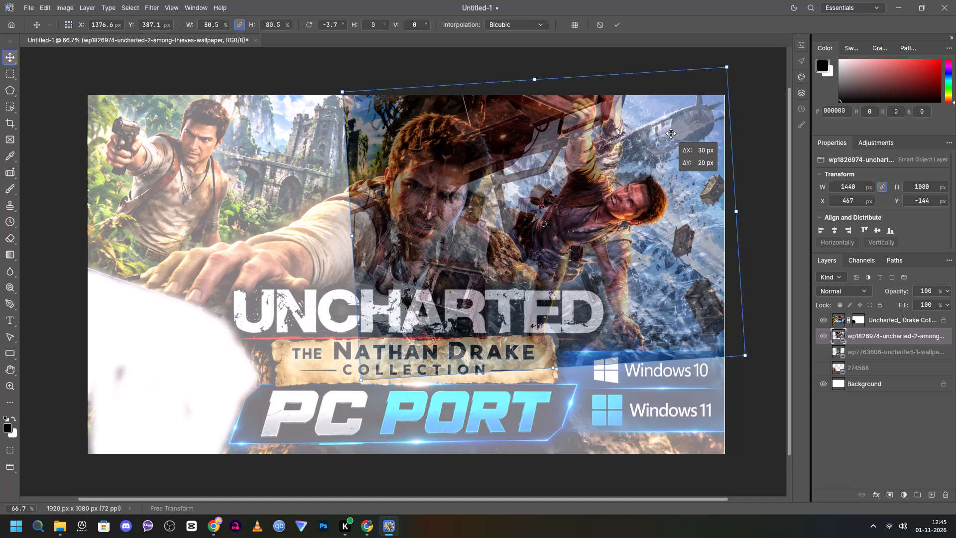
pyautogui.moveTo(671, 133); pyautogui.dragTo(671, 134)
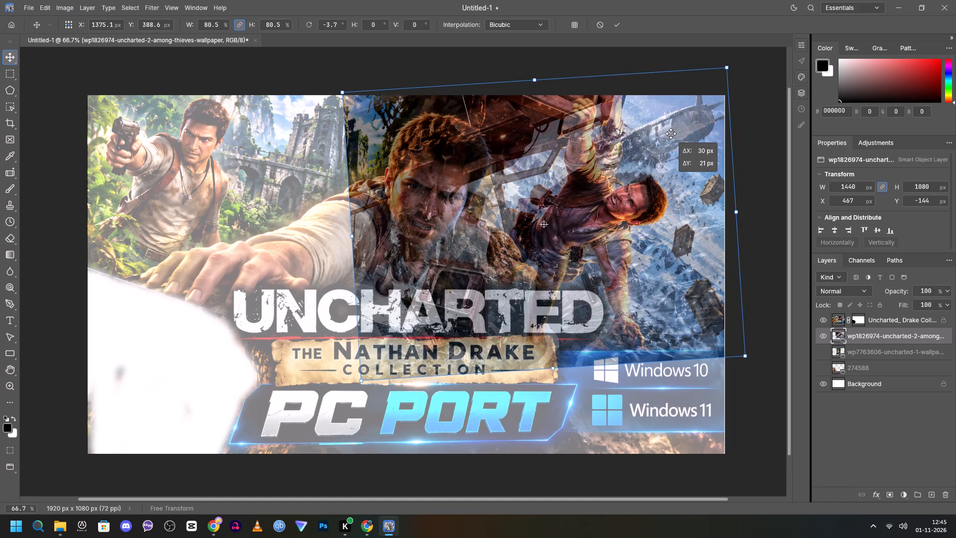
pyautogui.moveTo(671, 134); pyautogui.dragTo(671, 133)
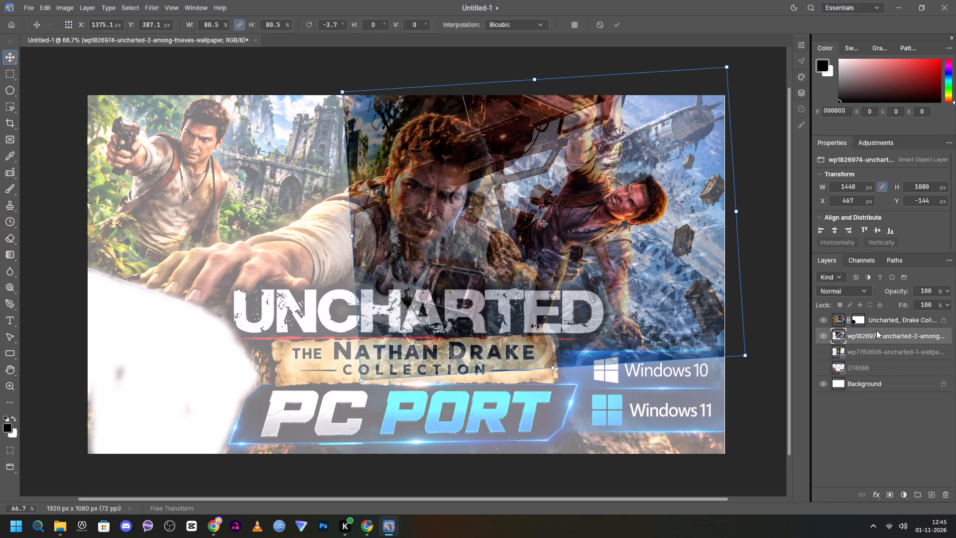
# Bring the wp1826974 wallpaper layer above the Uncharted Drake Collection layer and reduce its opacity to about 53.4%.
pyautogui.moveTo(876, 330); pyautogui.dragTo(869, 315)
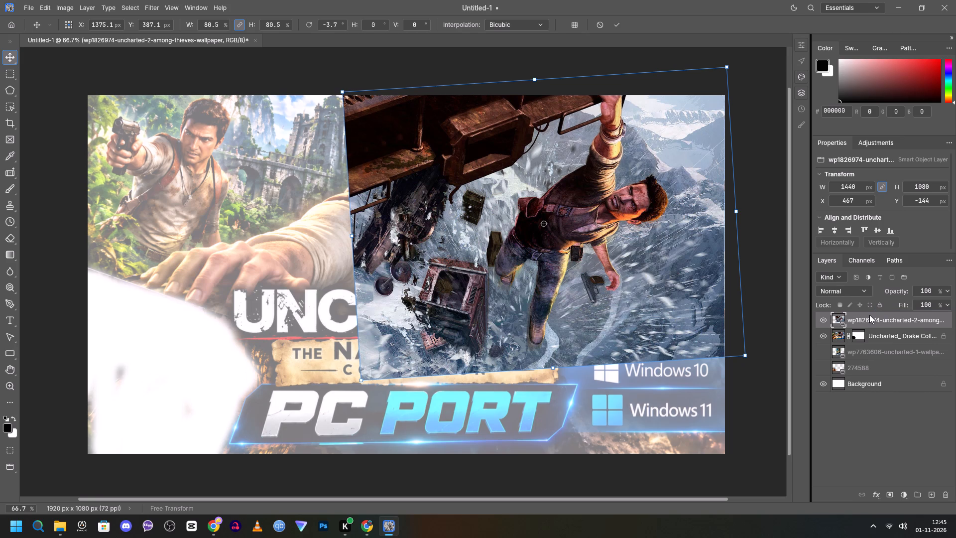
pyautogui.click(949, 291)
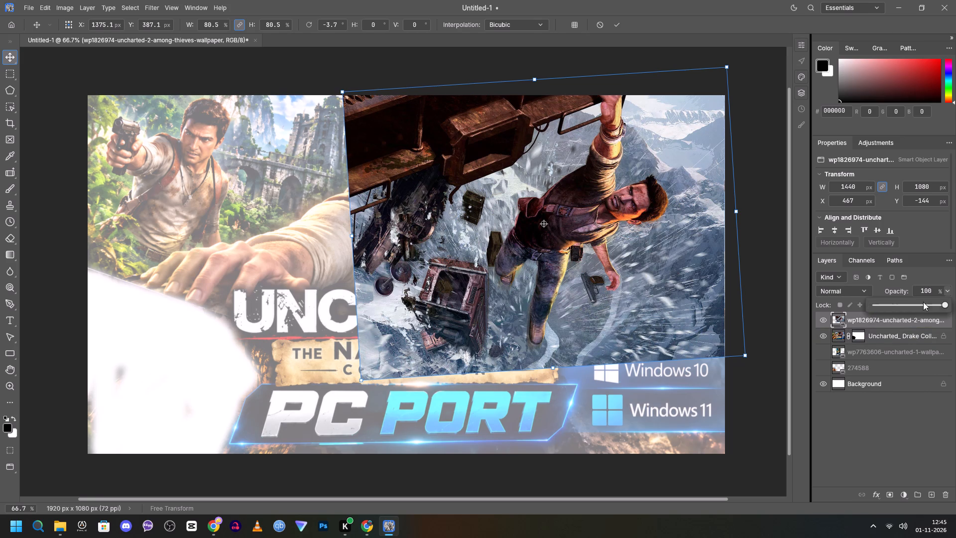
pyautogui.click(923, 304)
pyautogui.click(916, 306)
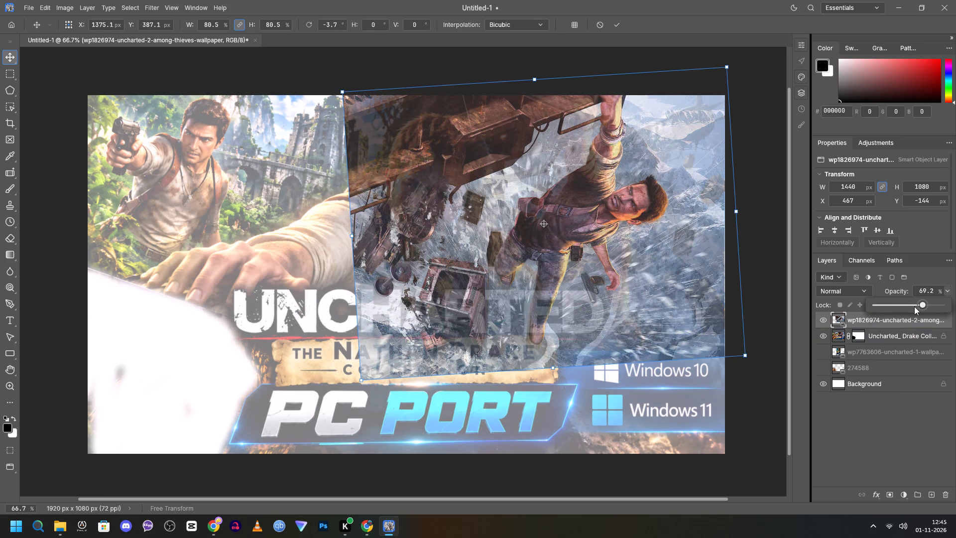
pyautogui.click(912, 307)
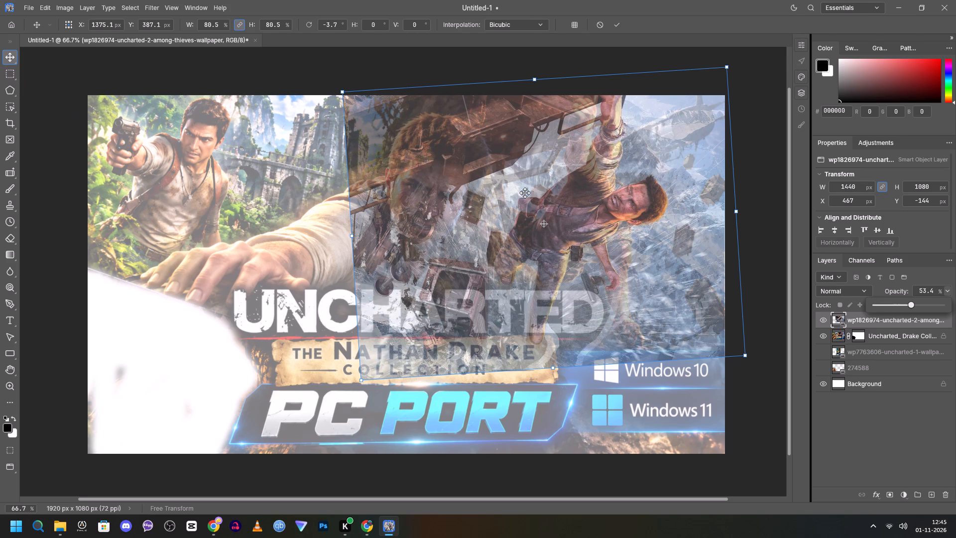
# Nudge the wallpaper to about X 1363, Y 384 px to align its Drake with the reference figure.
pyautogui.click(671, 244)
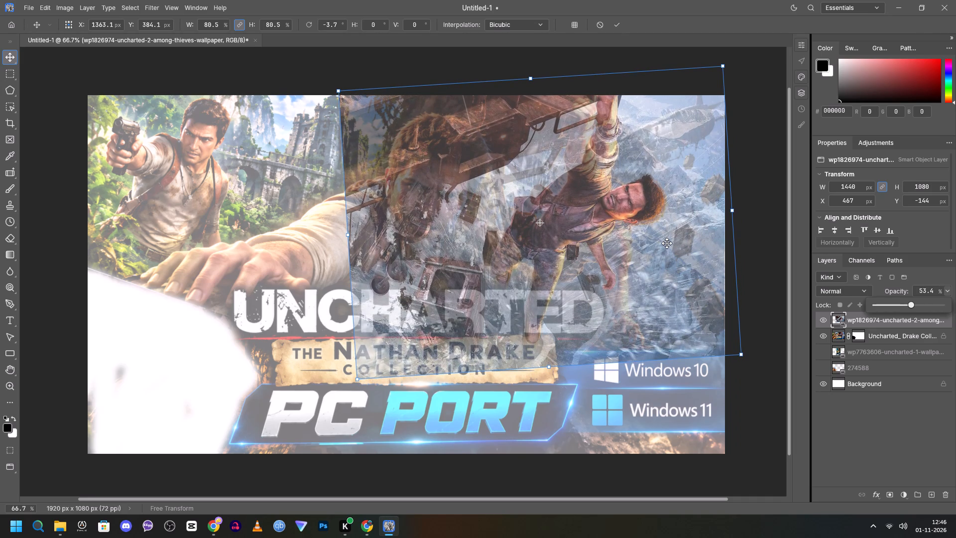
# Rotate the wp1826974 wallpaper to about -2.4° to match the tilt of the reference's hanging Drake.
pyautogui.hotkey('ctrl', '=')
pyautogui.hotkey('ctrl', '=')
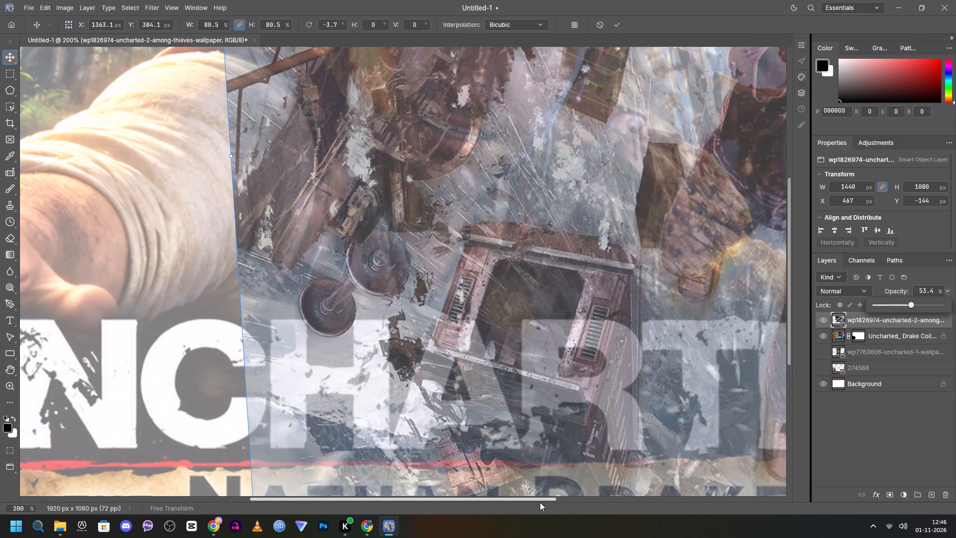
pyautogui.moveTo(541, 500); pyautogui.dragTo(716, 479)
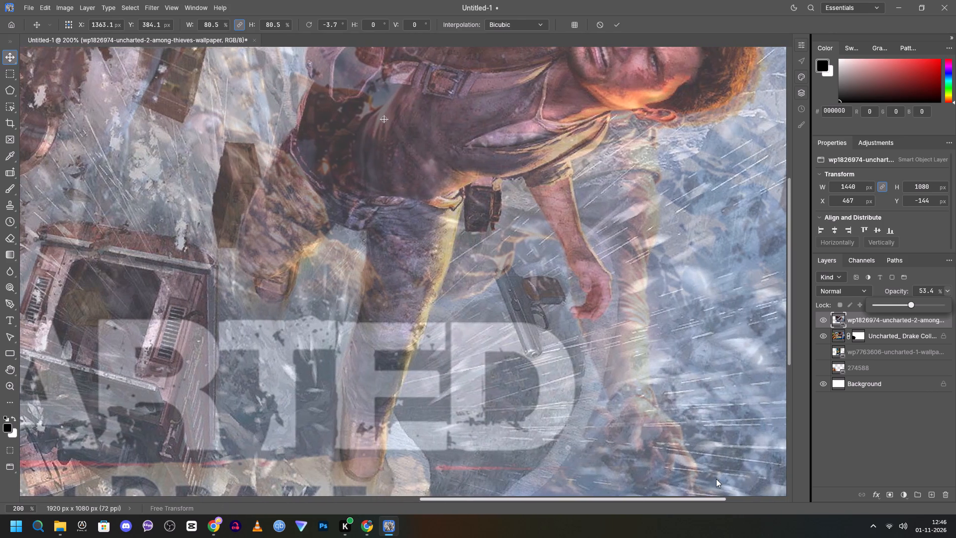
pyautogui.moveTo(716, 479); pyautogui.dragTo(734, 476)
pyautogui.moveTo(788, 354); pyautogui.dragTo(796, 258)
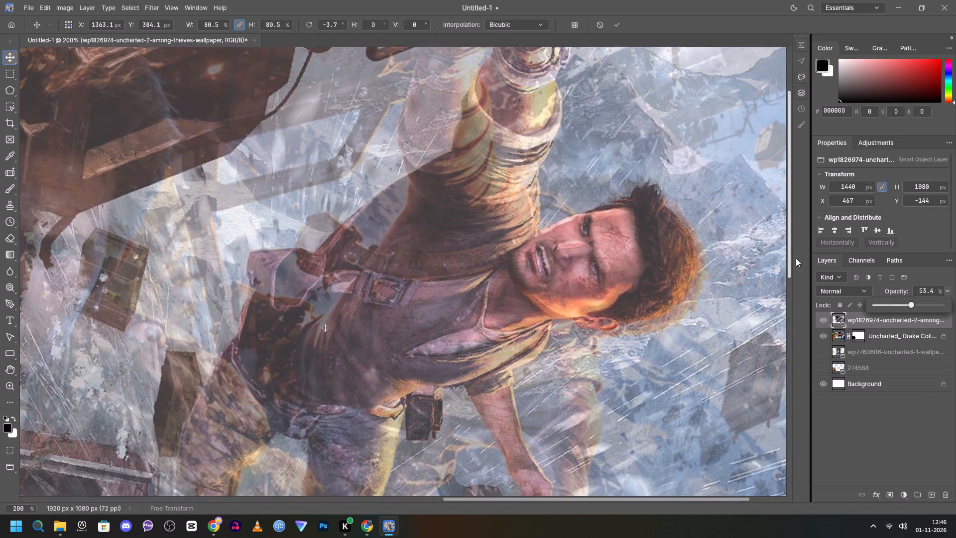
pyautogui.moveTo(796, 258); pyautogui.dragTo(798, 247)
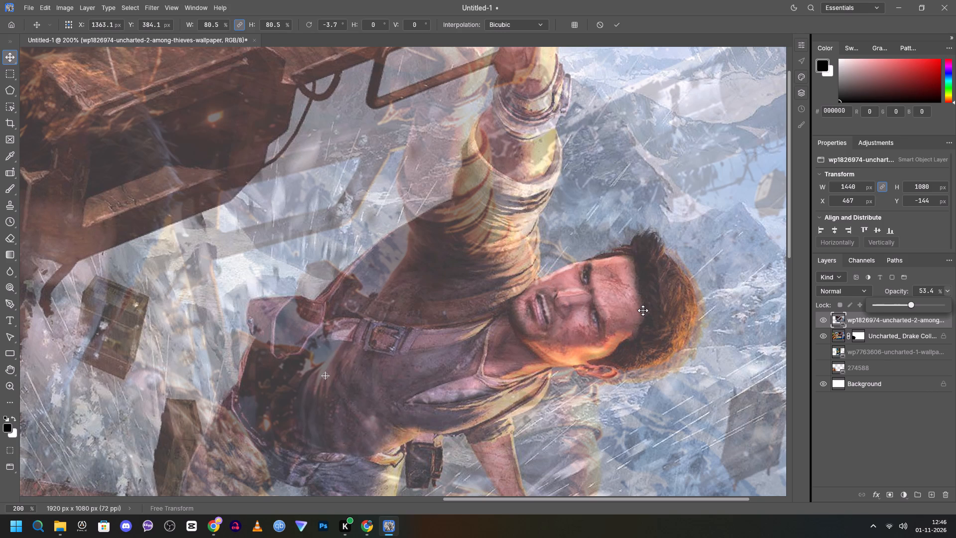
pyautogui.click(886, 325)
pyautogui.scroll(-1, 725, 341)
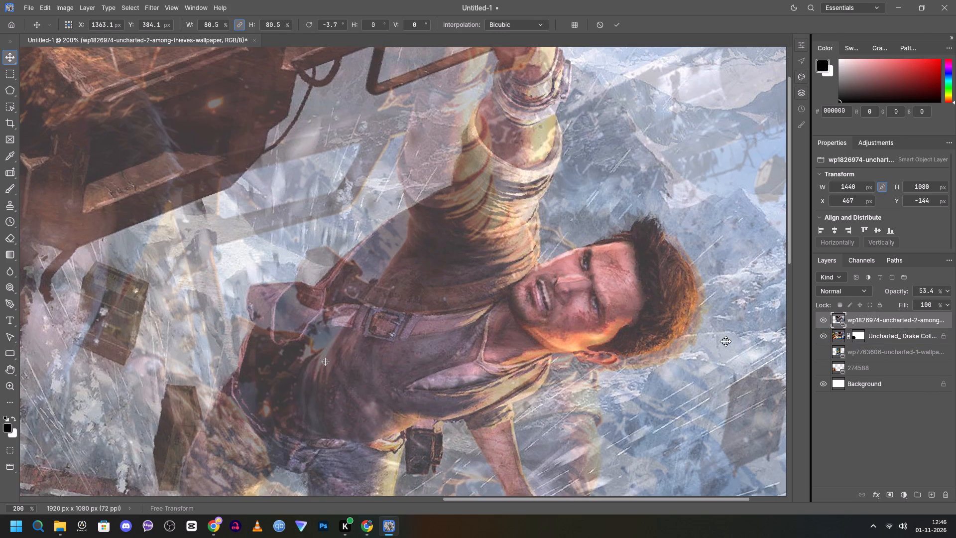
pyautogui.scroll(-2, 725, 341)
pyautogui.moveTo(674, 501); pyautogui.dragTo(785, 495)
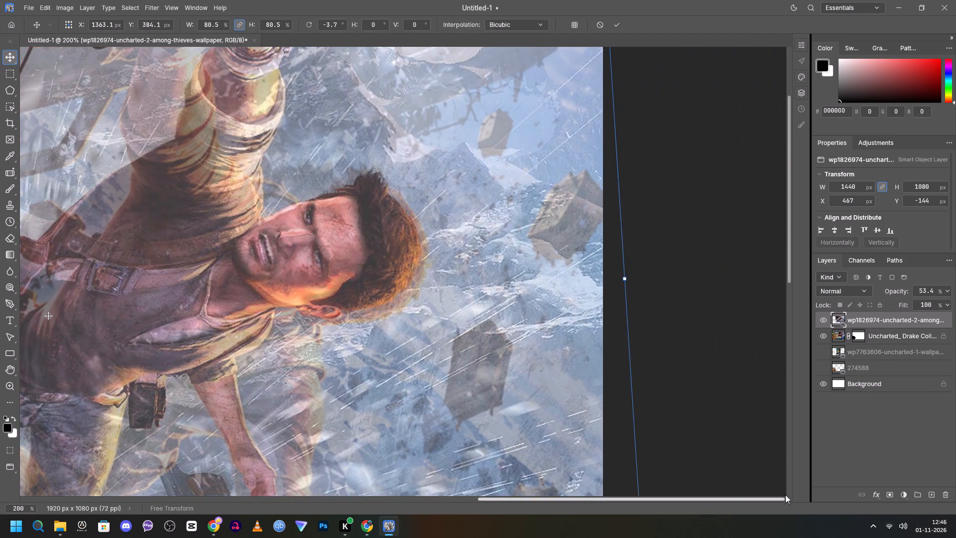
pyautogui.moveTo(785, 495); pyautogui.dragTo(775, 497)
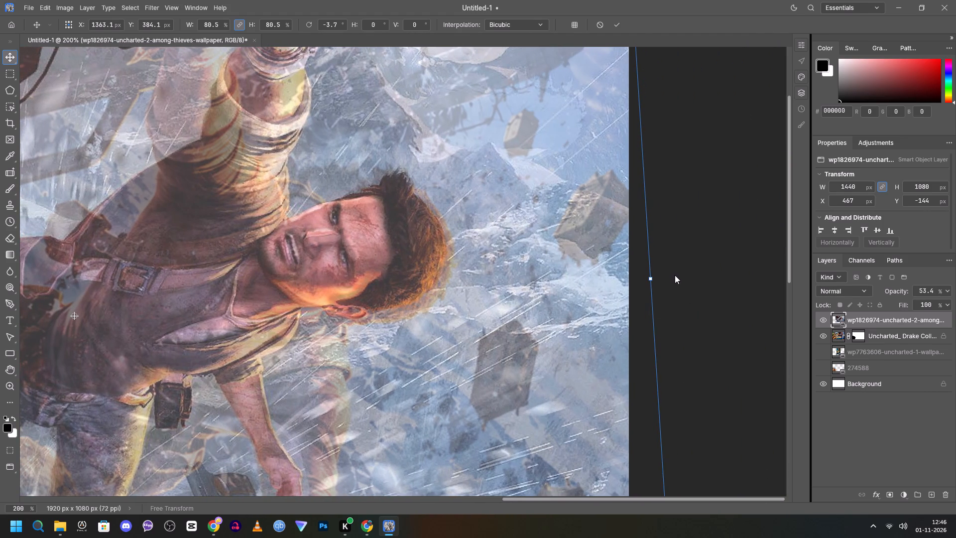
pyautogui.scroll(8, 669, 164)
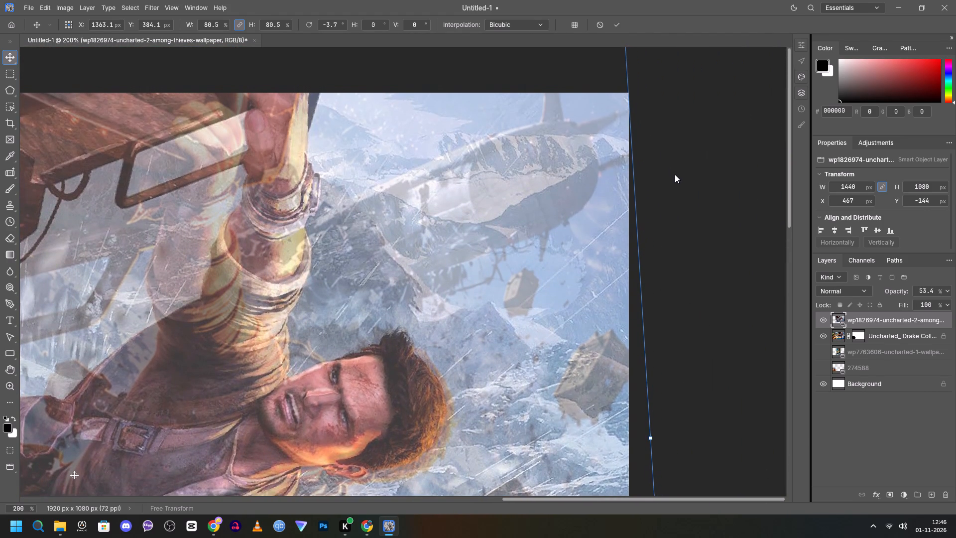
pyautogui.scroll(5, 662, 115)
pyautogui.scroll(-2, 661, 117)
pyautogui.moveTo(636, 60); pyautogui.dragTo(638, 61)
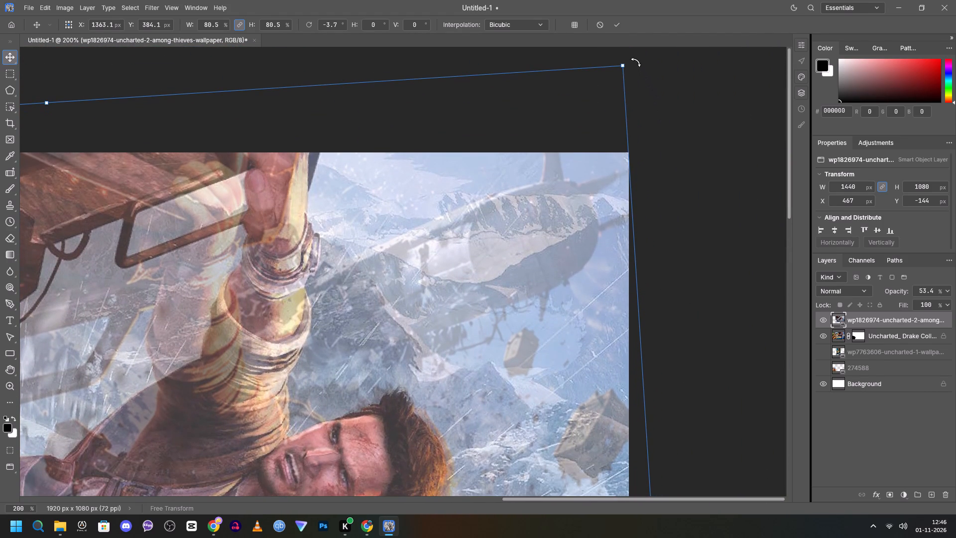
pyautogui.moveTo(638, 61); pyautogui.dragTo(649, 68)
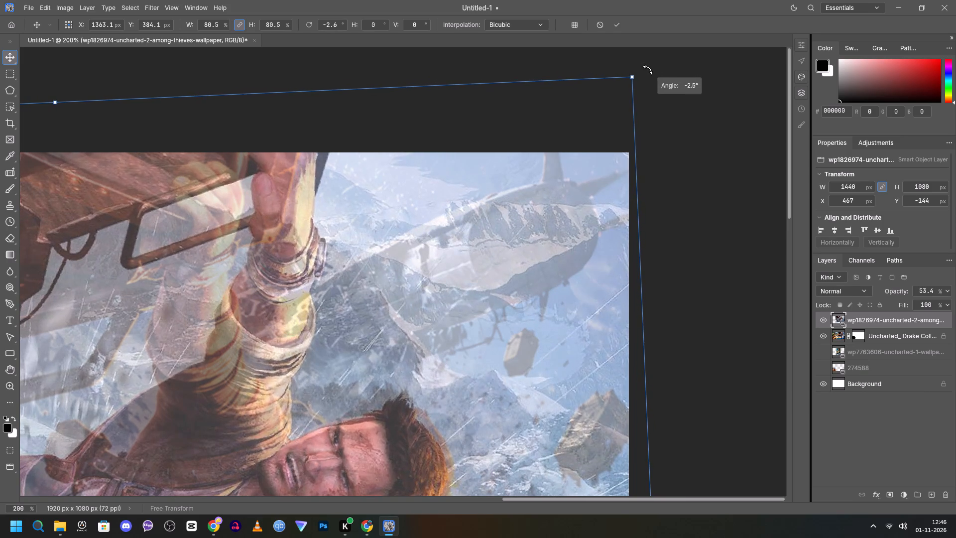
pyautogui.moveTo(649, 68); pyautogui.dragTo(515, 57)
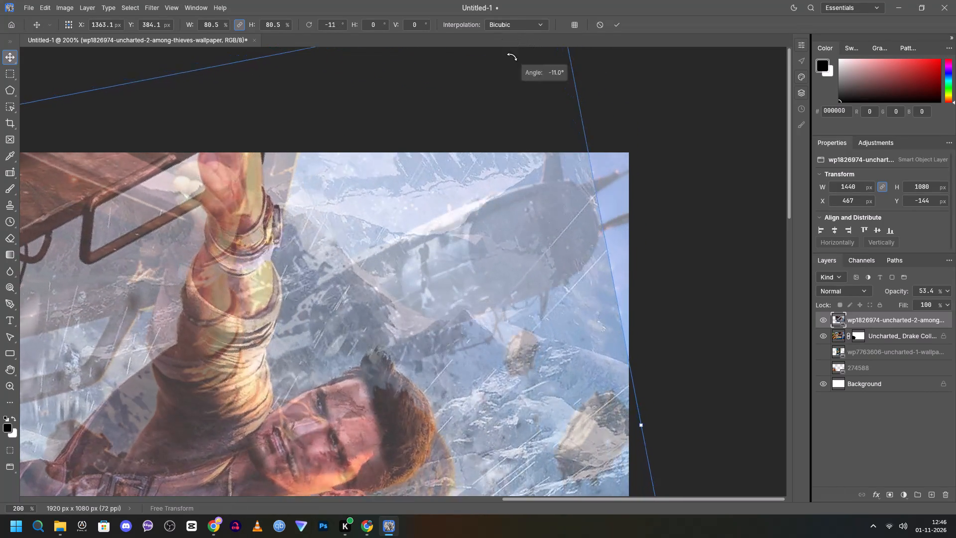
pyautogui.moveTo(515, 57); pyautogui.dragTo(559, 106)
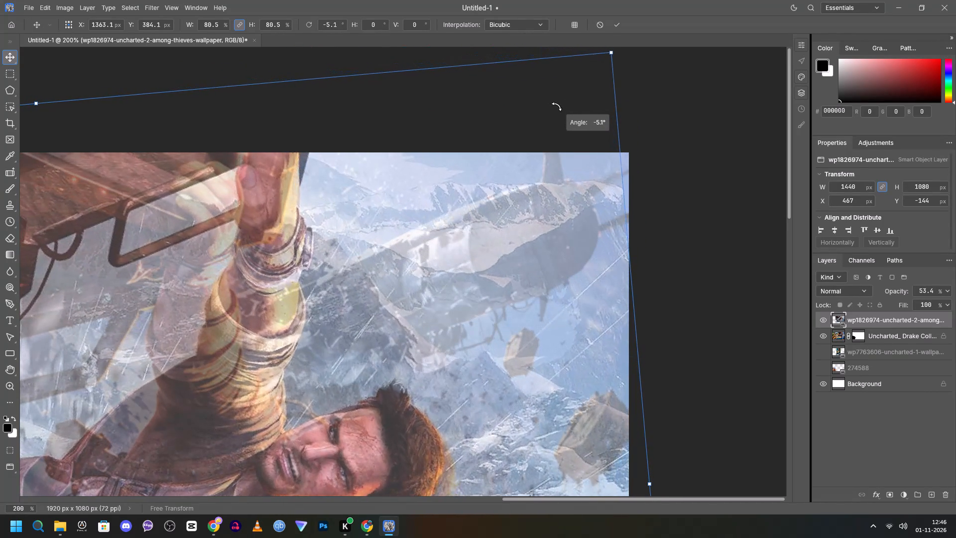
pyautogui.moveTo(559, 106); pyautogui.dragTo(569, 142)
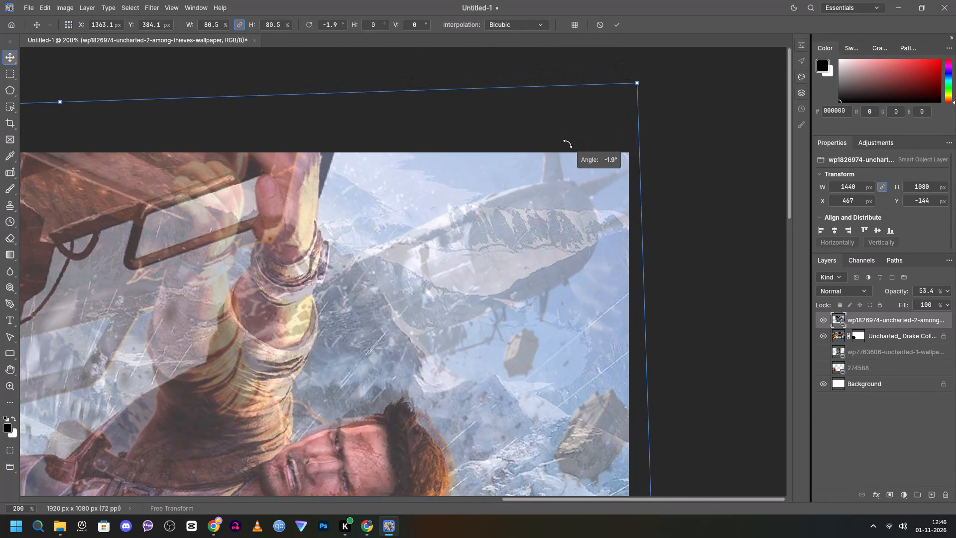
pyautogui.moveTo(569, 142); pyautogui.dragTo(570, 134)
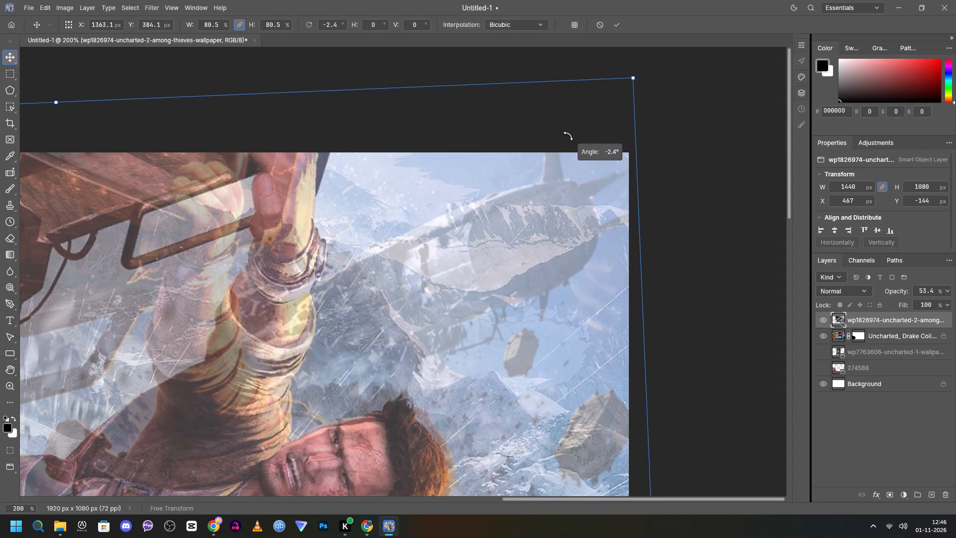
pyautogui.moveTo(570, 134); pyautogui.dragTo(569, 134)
# Scale the wallpaper to about 77.8% and reposition it at about X 1371, Y 374 px over the hanging Drake.
pyautogui.moveTo(468, 302); pyautogui.dragTo(470, 299)
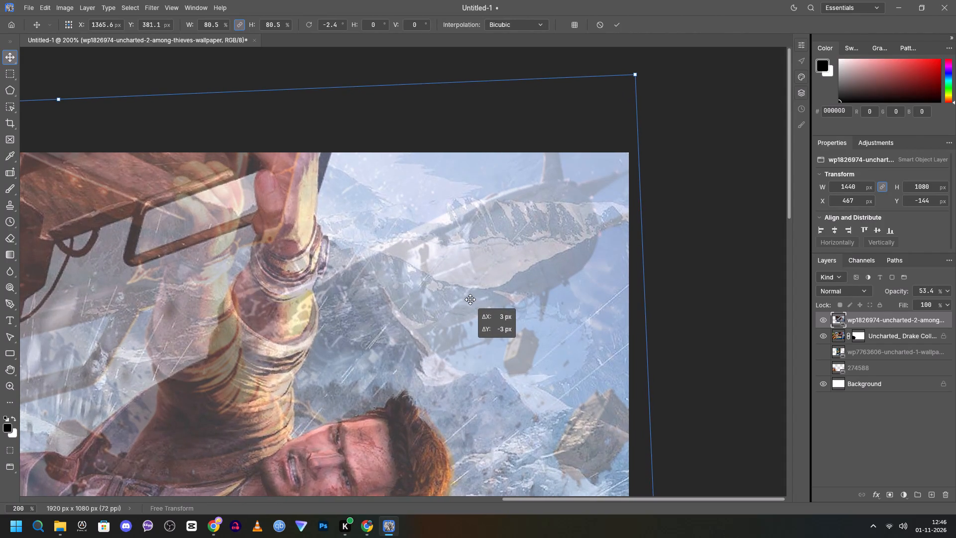
pyautogui.moveTo(470, 299); pyautogui.dragTo(467, 296)
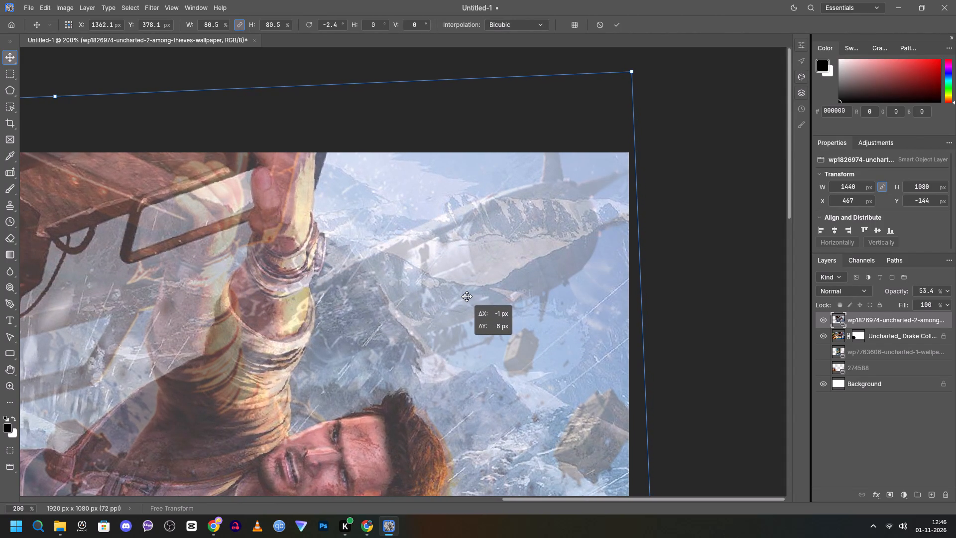
pyautogui.moveTo(467, 296); pyautogui.dragTo(472, 296)
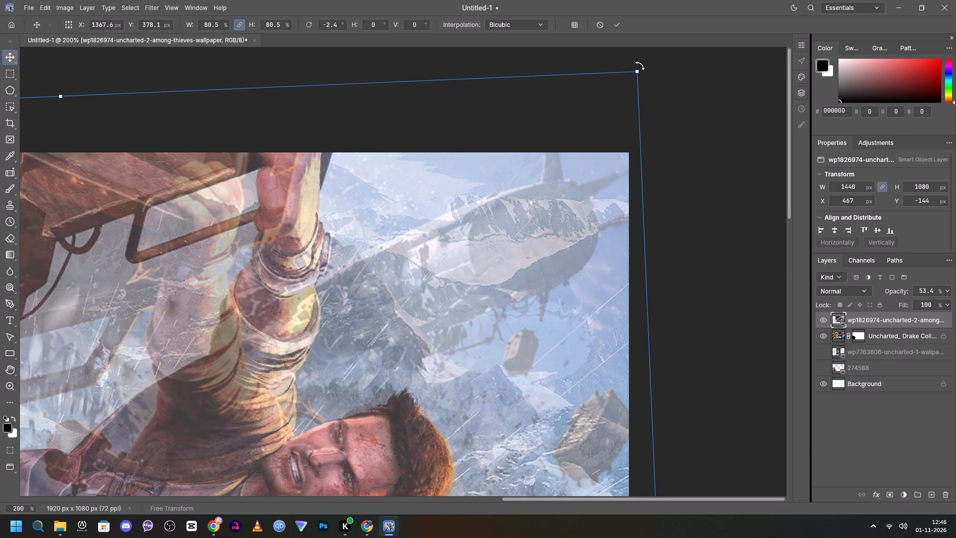
pyautogui.moveTo(635, 69); pyautogui.dragTo(597, 103)
pyautogui.moveTo(561, 154); pyautogui.dragTo(569, 152)
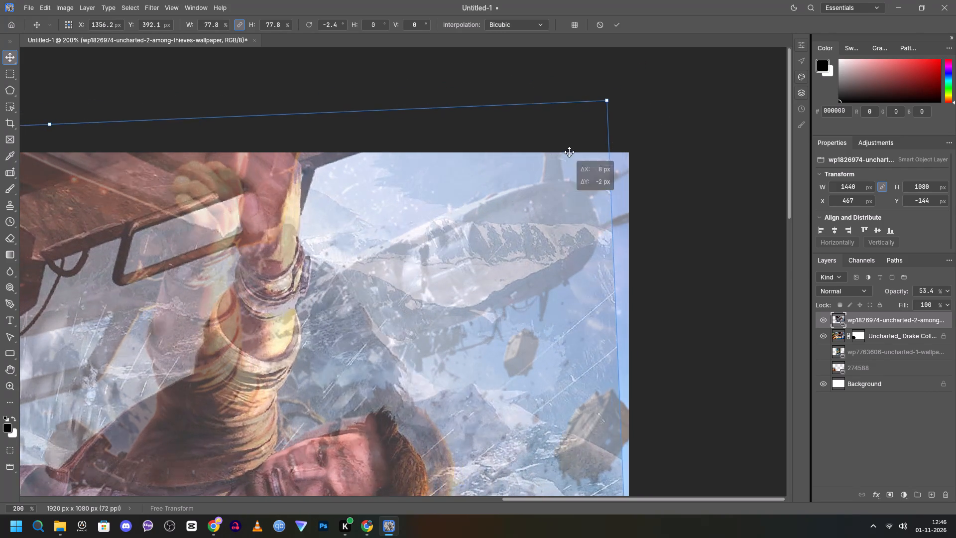
pyautogui.moveTo(569, 152); pyautogui.dragTo(589, 135)
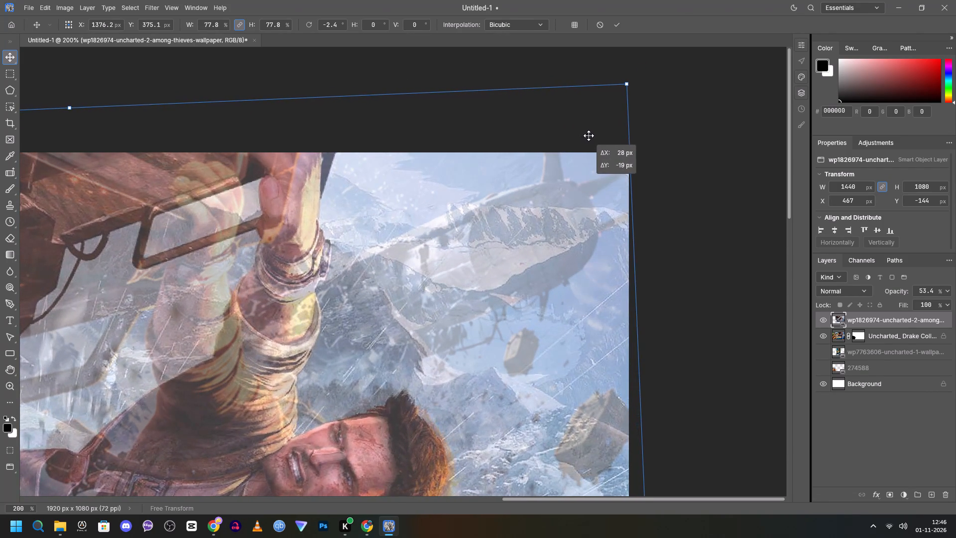
pyautogui.moveTo(589, 135); pyautogui.dragTo(586, 136)
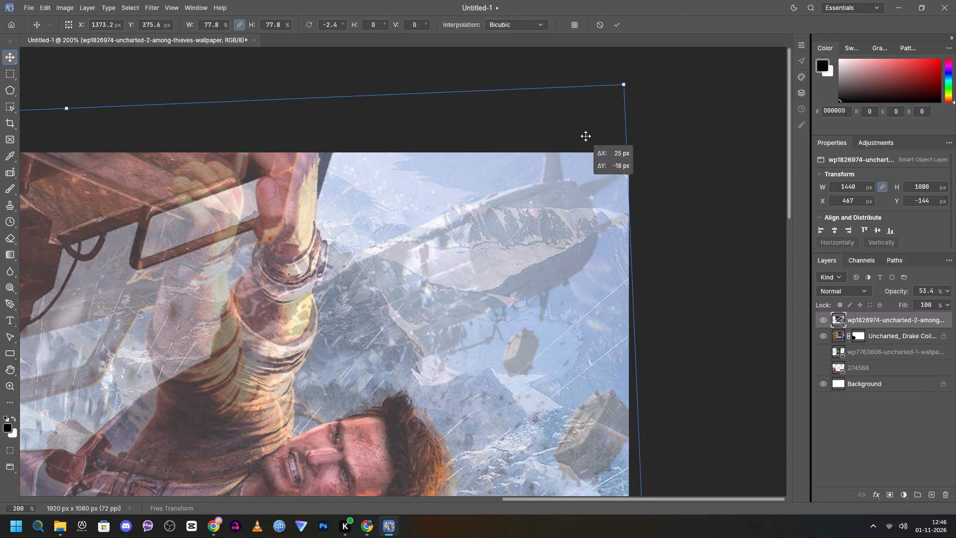
pyautogui.moveTo(586, 136); pyautogui.dragTo(588, 128)
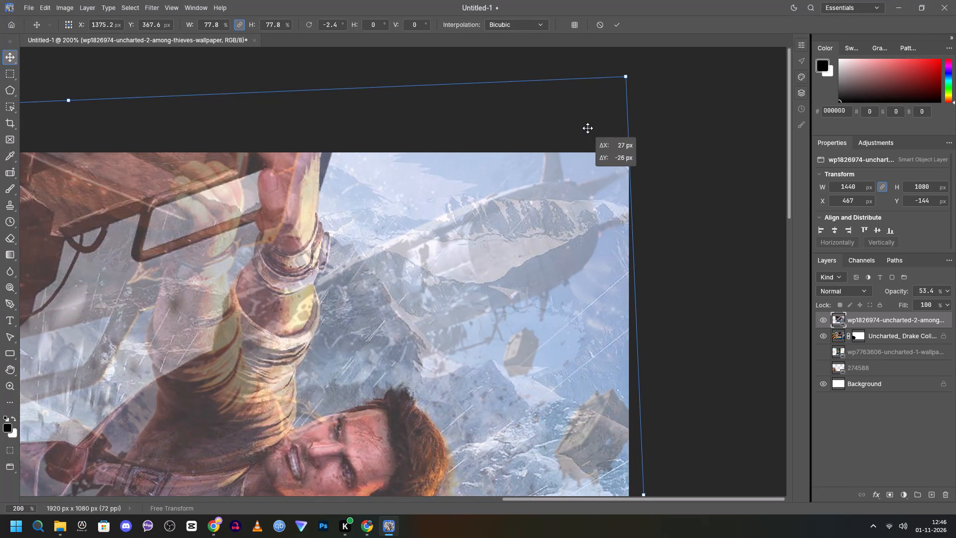
pyautogui.moveTo(588, 128); pyautogui.dragTo(583, 134)
# Rotate the wallpaper to about -3.5° and shift it to about X 1375, Y 377 px.
pyautogui.moveTo(629, 70); pyautogui.dragTo(615, 64)
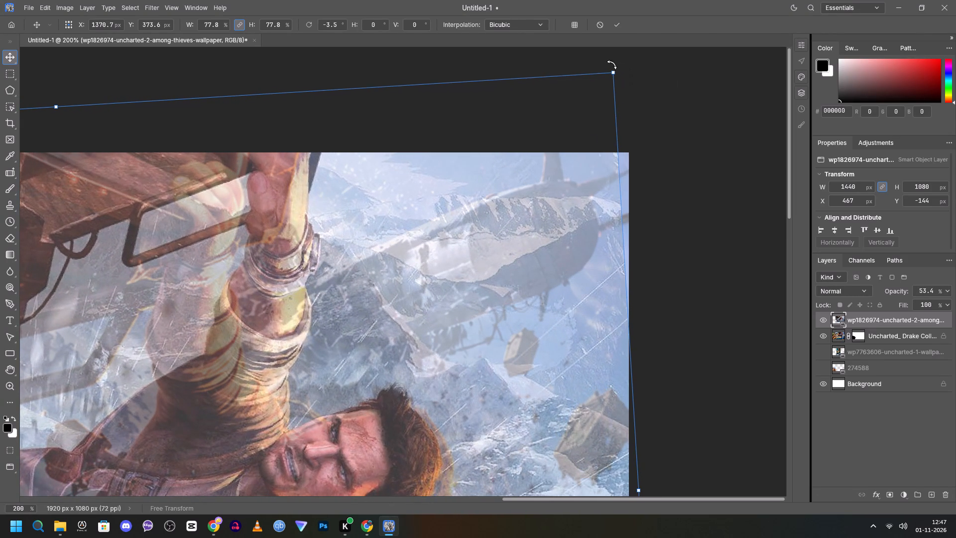
pyautogui.click(590, 144)
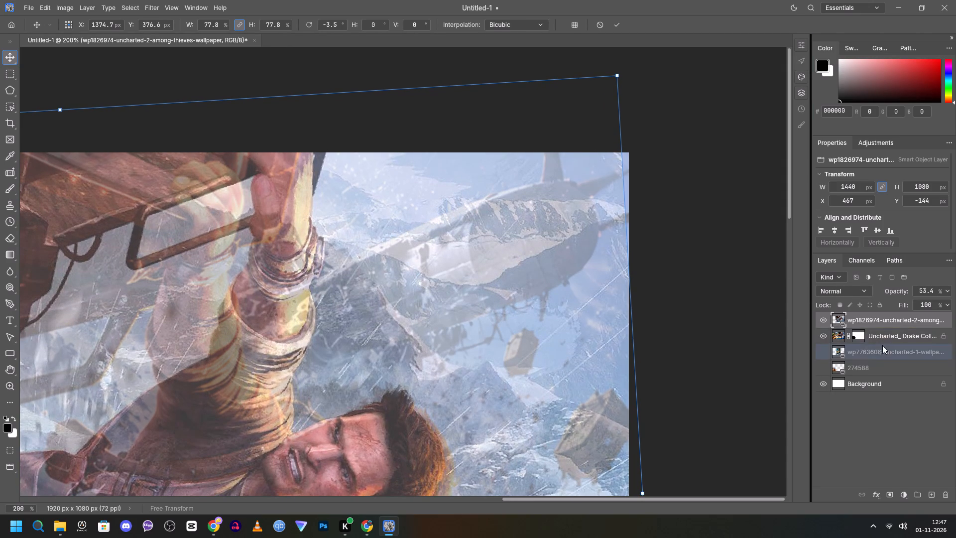
# Place the wp1826974 wallpaper layer below the Uncharted Drake Collection layer and set its opacity to 100%.
pyautogui.moveTo(871, 318); pyautogui.dragTo(874, 341)
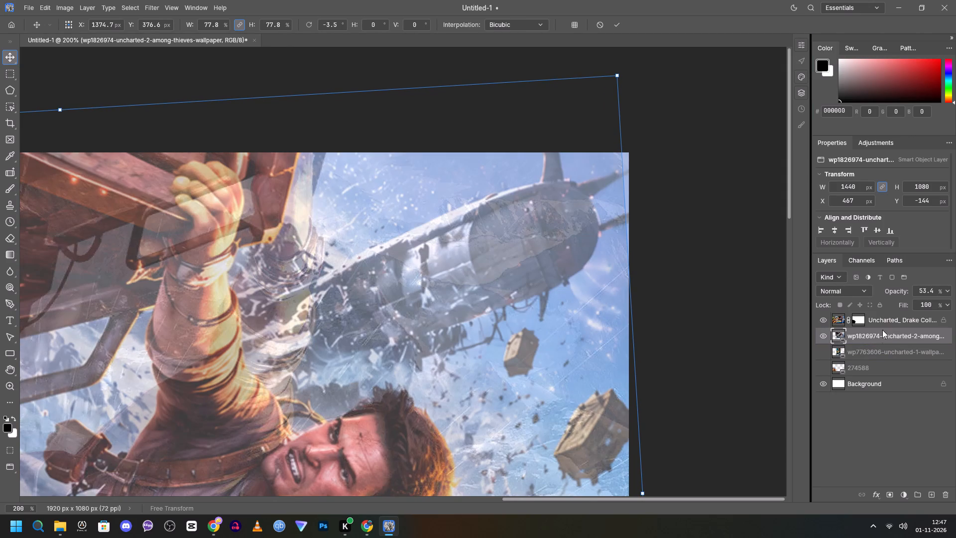
pyautogui.click(945, 290)
pyautogui.moveTo(932, 302); pyautogui.dragTo(954, 306)
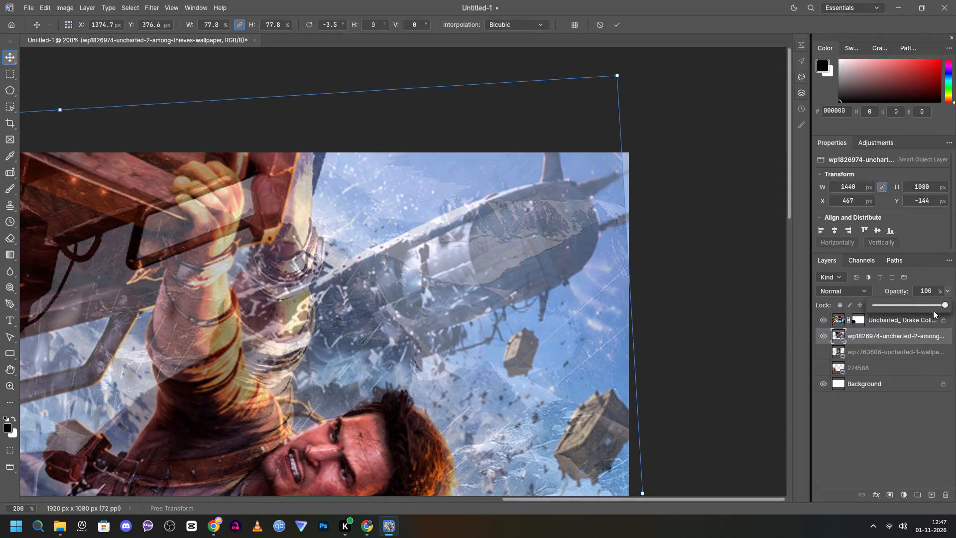
# Apply the transform and nudge the wp1826974 wallpaper layer to about X 785, Y -75 px.
pyautogui.click(880, 322)
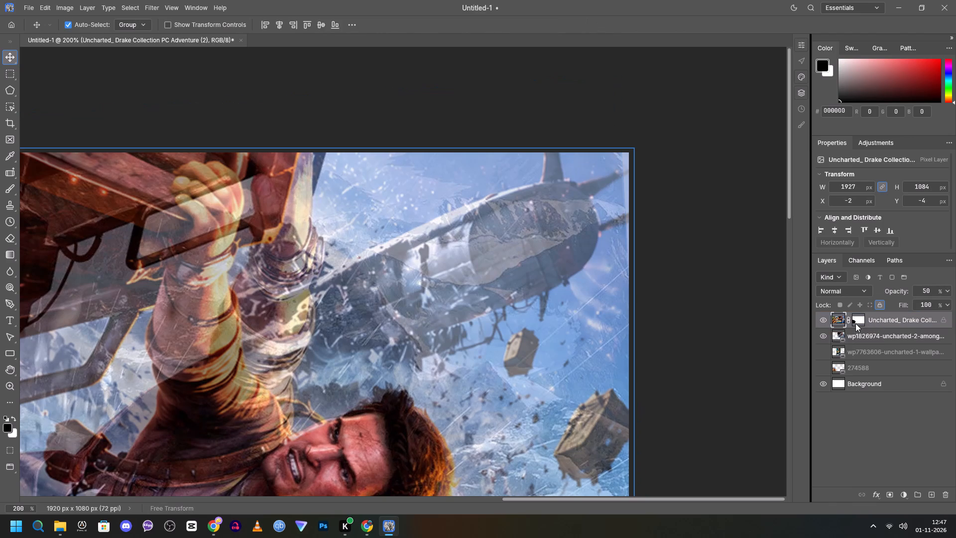
pyautogui.click(876, 338)
pyautogui.click(580, 217)
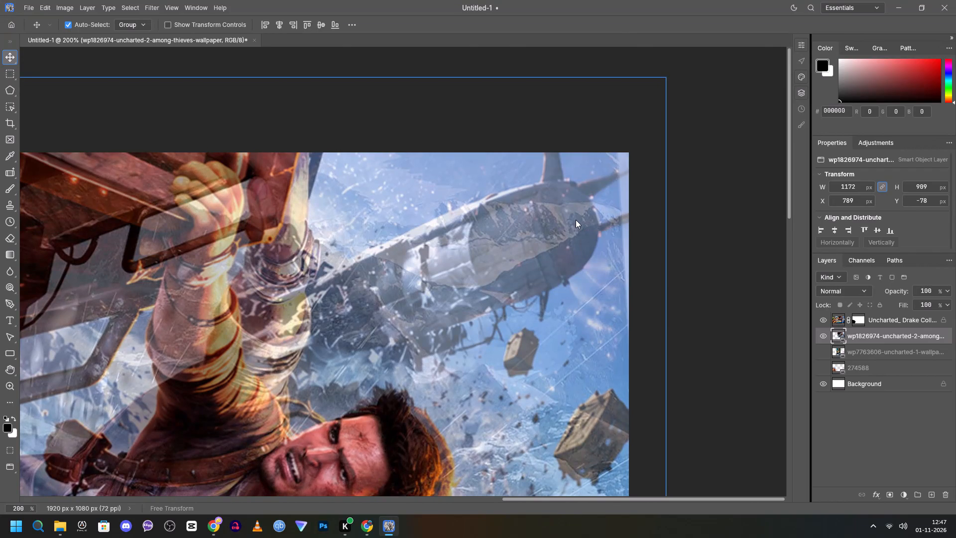
# Set the Uncharted Drake Collection layer's opacity to 100%.
pyautogui.click(837, 318)
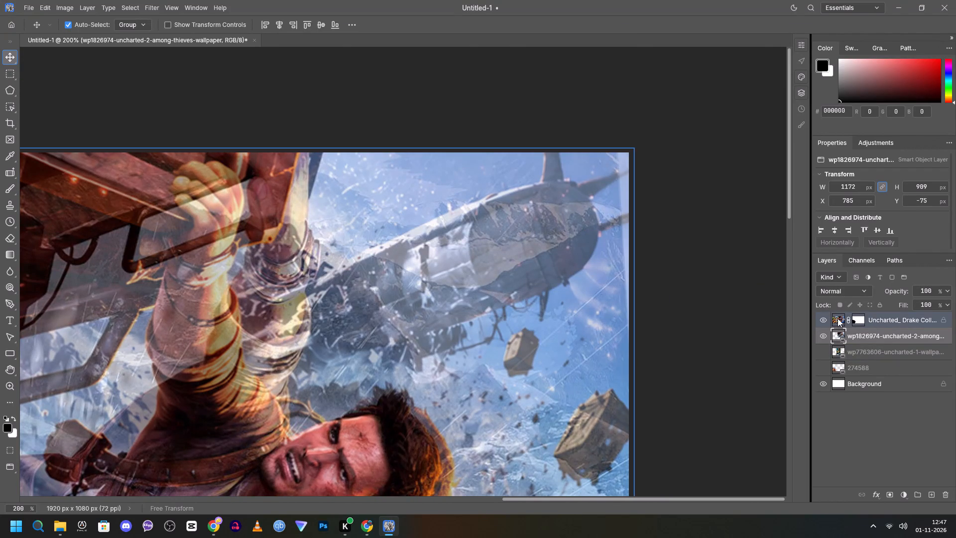
pyautogui.click(948, 291)
pyautogui.moveTo(926, 302); pyautogui.dragTo(955, 303)
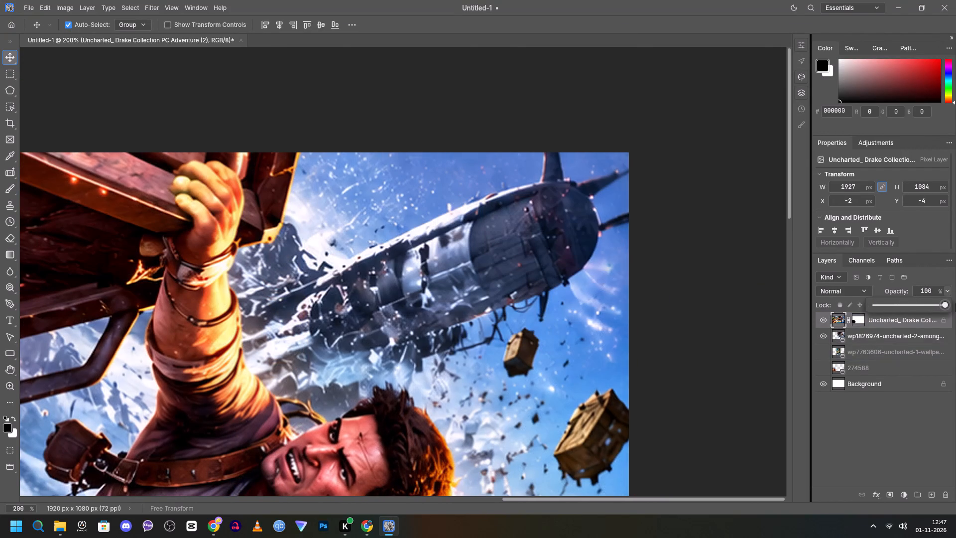
pyautogui.moveTo(955, 303); pyautogui.dragTo(955, 303)
# Target the Uncharted Drake Collection layer's mask and try to brush black over the hanging Drake's face.
pyautogui.hotkey('ctrl', '-')
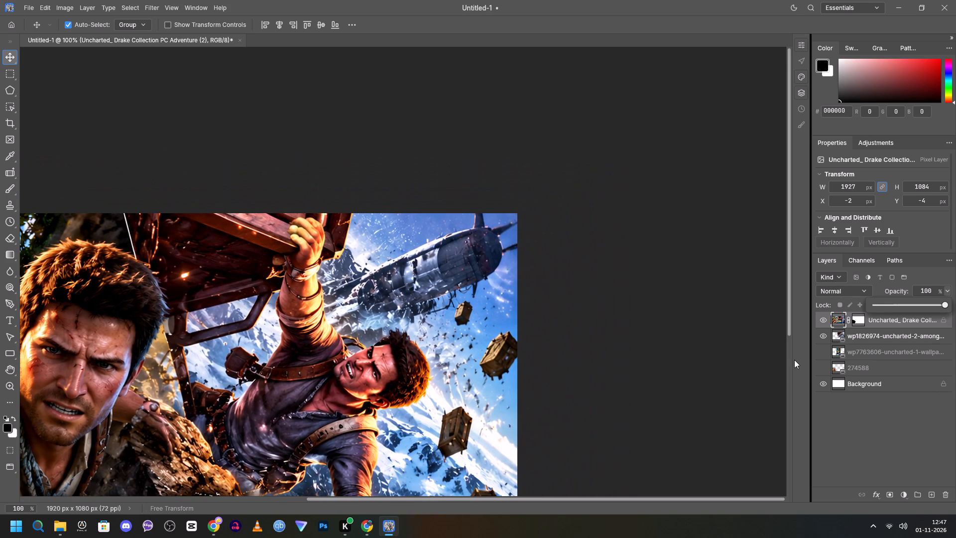
pyautogui.hotkey('ctrl', '-')
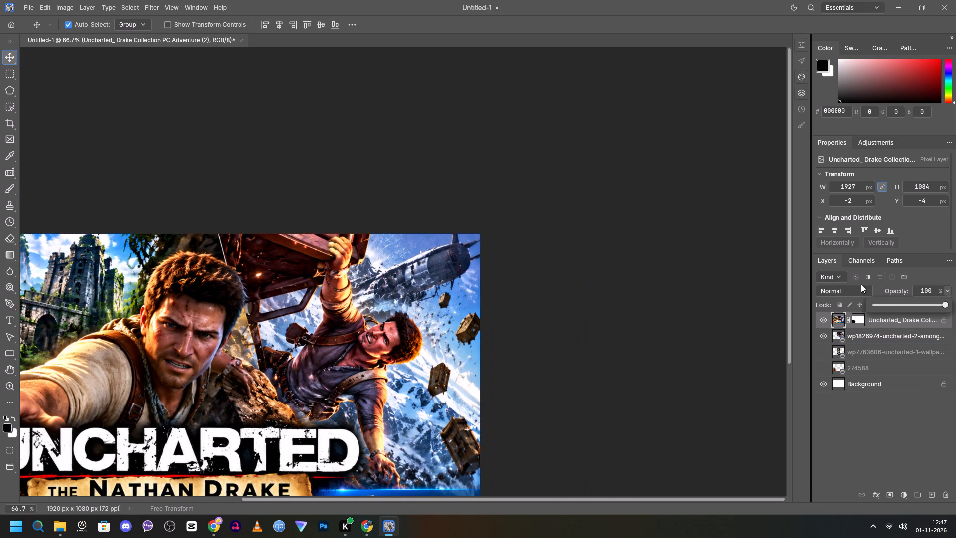
pyautogui.click(857, 319)
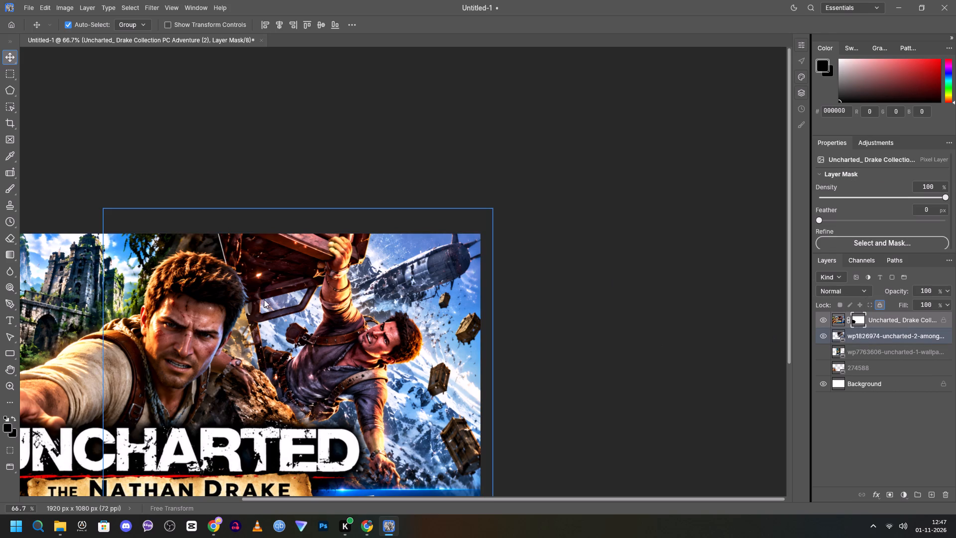
pyautogui.click(5, 185)
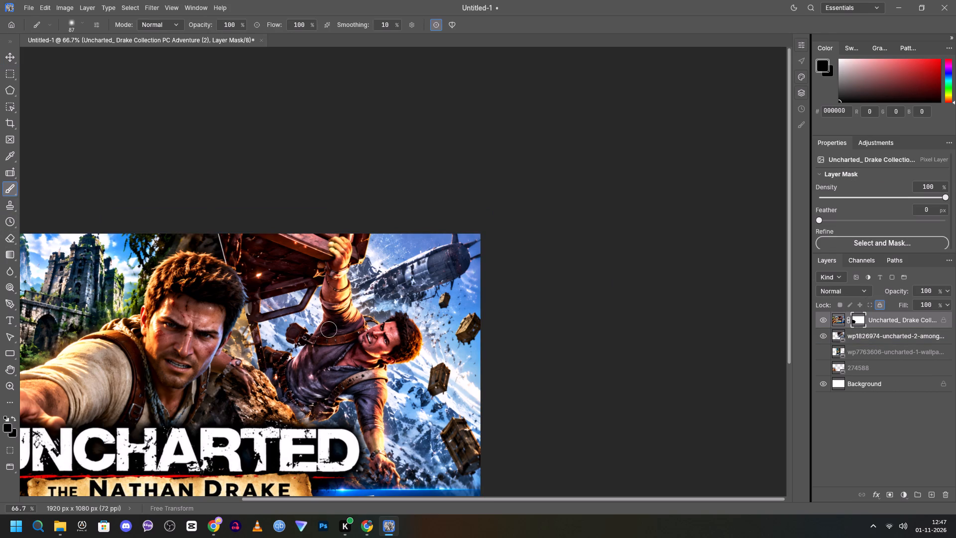
pyautogui.click(379, 333)
pyautogui.moveTo(372, 338); pyautogui.dragTo(383, 337)
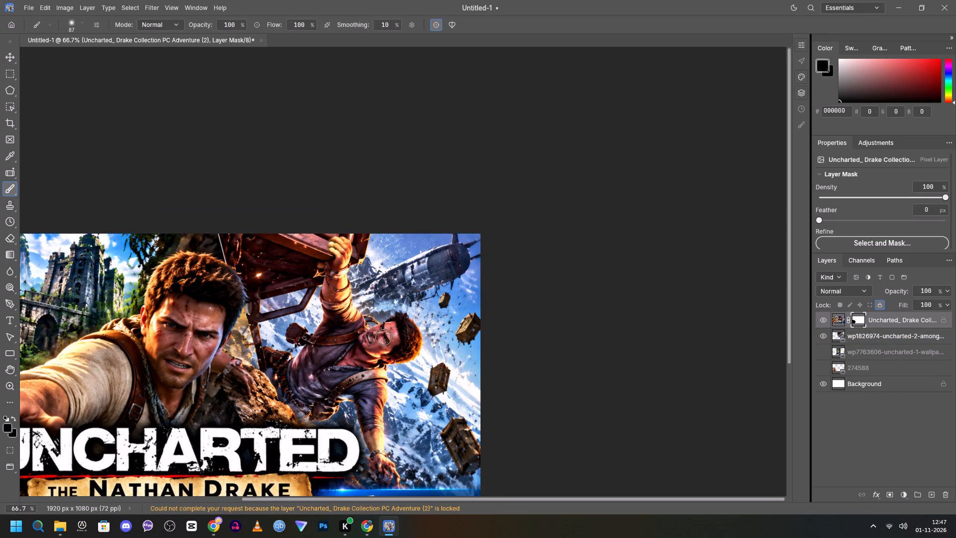
pyautogui.moveTo(383, 337); pyautogui.dragTo(382, 337)
pyautogui.moveTo(375, 340); pyautogui.dragTo(393, 340)
pyautogui.click(386, 332)
pyautogui.moveTo(854, 91); pyautogui.dragTo(781, 163)
pyautogui.moveTo(387, 331); pyautogui.dragTo(410, 329)
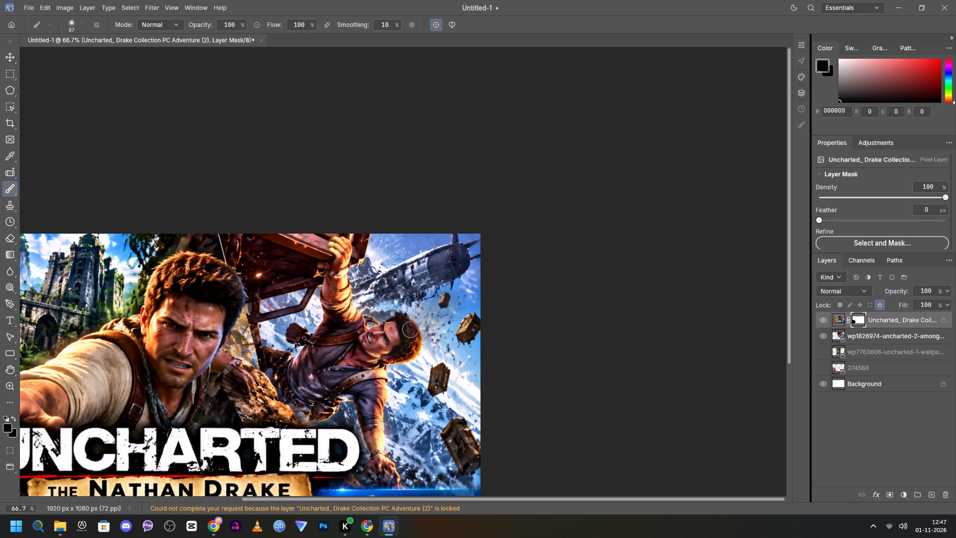
pyautogui.moveTo(410, 329); pyautogui.dragTo(413, 354)
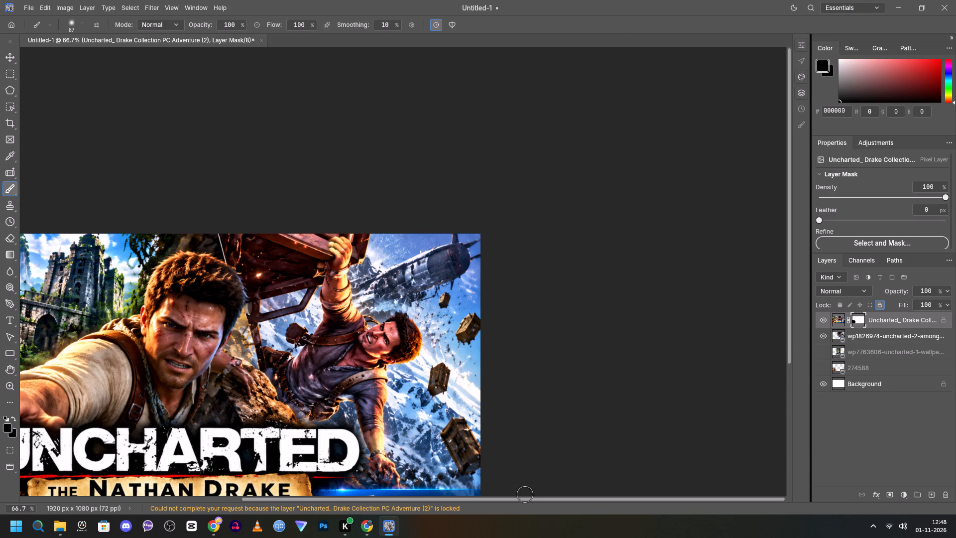
# Unlock the Uncharted Drake Collection layer.
pyautogui.moveTo(523, 499); pyautogui.dragTo(409, 505)
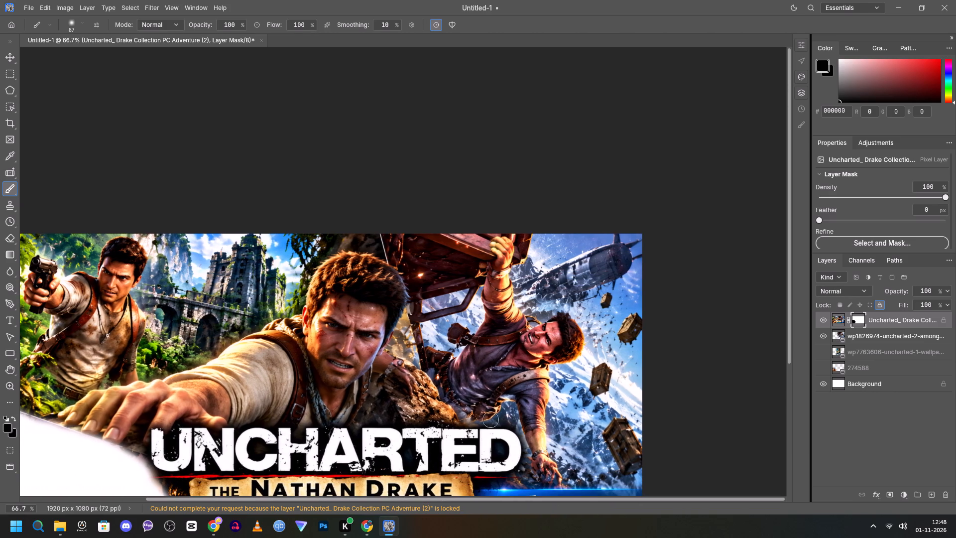
pyautogui.scroll(-6, 493, 413)
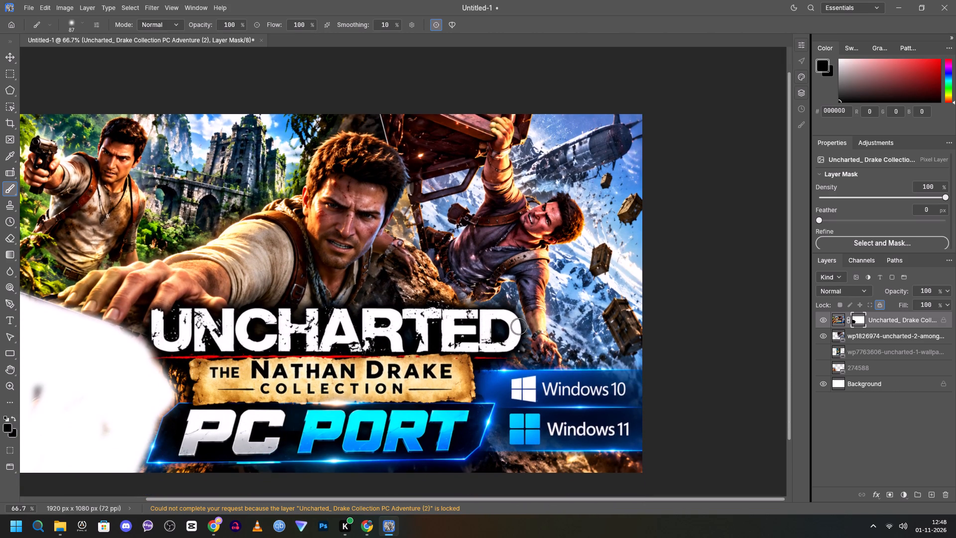
pyautogui.click(879, 304)
# Brush black on the Uncharted Drake Collection mask over the hanging Drake's face to reveal the wp1826974 wallpaper's face.
pyautogui.scroll(4, 748, 273)
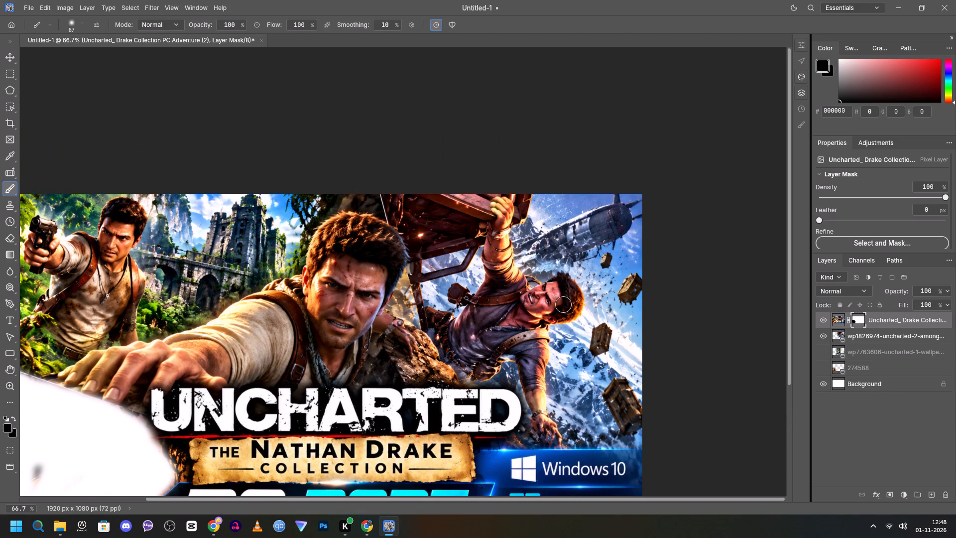
pyautogui.click(544, 301)
pyautogui.click(546, 302)
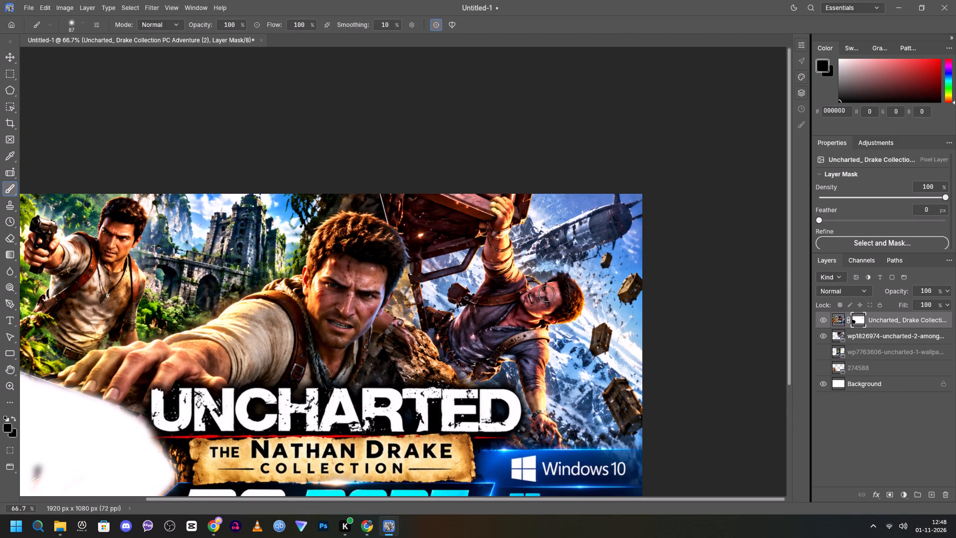
pyautogui.click(546, 293)
pyautogui.click(538, 295)
pyautogui.click(545, 289)
pyautogui.click(549, 301)
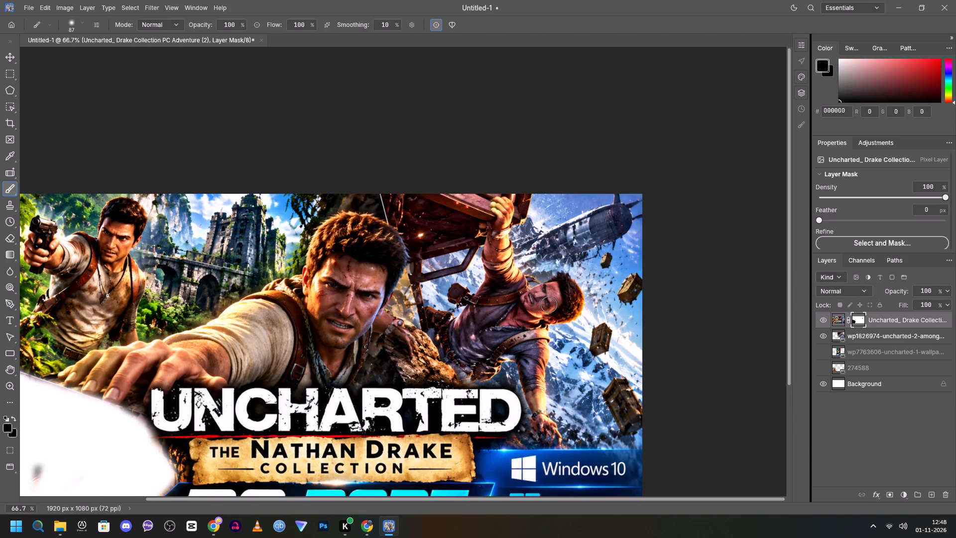
pyautogui.click(551, 287)
pyautogui.click(556, 290)
pyautogui.click(558, 299)
pyautogui.click(544, 307)
pyautogui.click(542, 306)
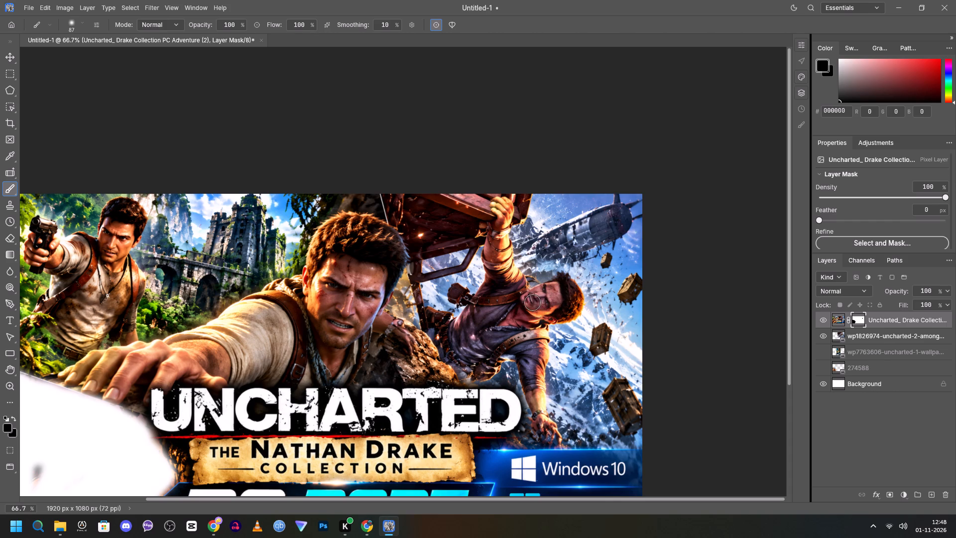
pyautogui.click(533, 302)
pyautogui.click(528, 302)
pyautogui.click(533, 309)
pyautogui.click(545, 308)
pyautogui.click(551, 300)
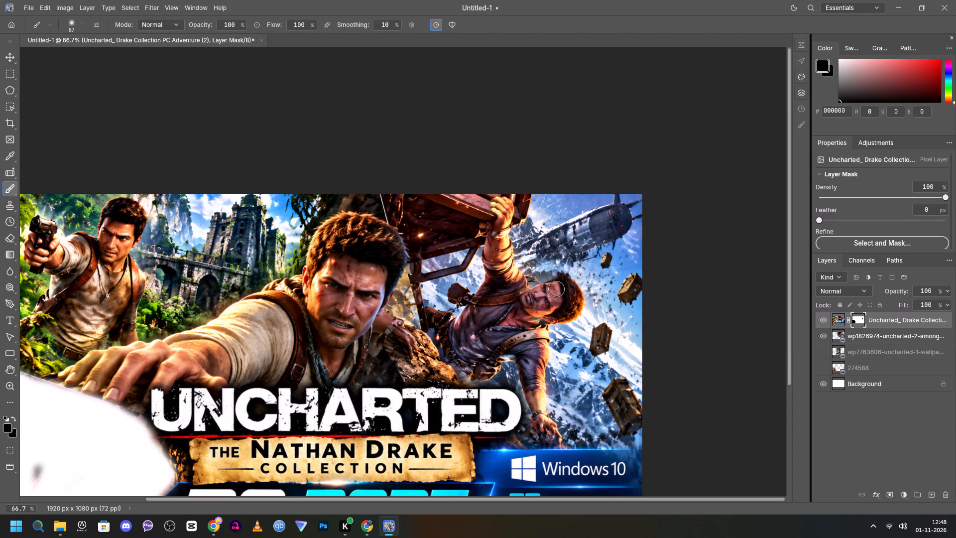
pyautogui.click(556, 288)
# Show the 274588 wallpaper layer behind the masked-out desert panel.
pyautogui.scroll(-6, 785, 375)
pyautogui.moveTo(602, 500); pyautogui.dragTo(598, 499)
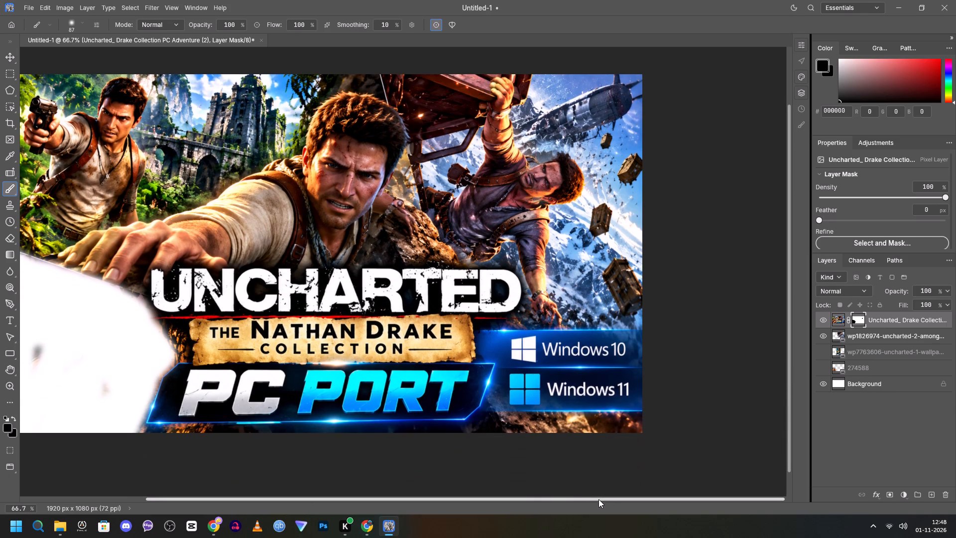
pyautogui.moveTo(598, 499); pyautogui.dragTo(540, 498)
pyautogui.scroll(3, 634, 438)
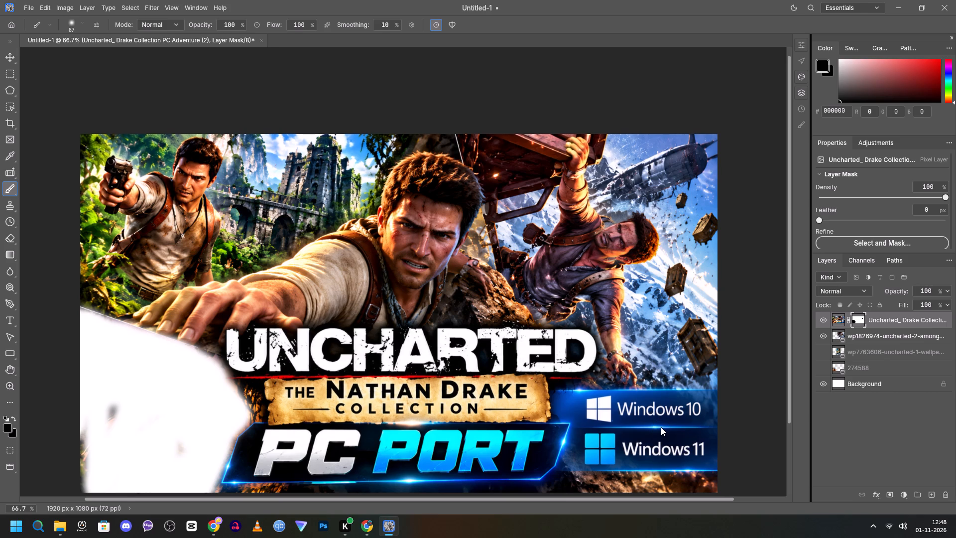
pyautogui.hotkey('ctrl', '-')
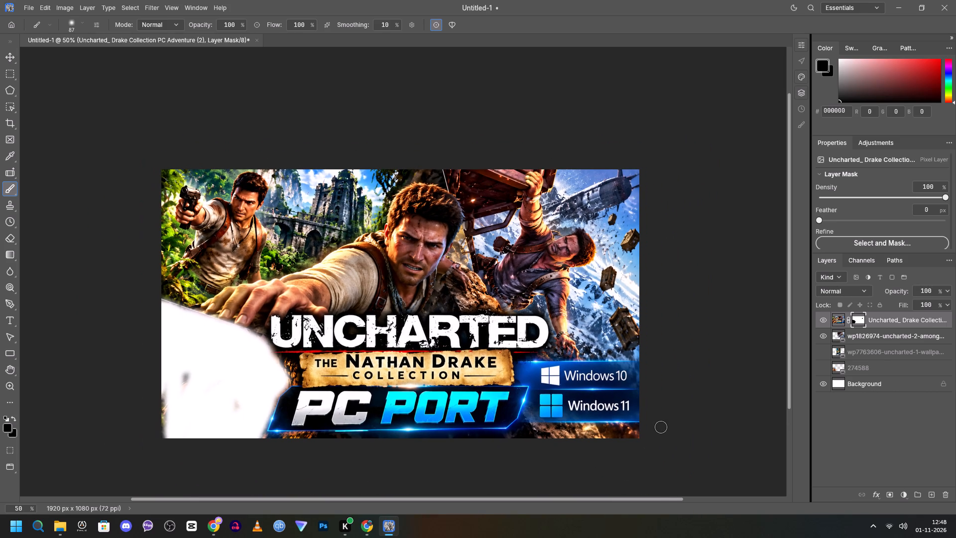
pyautogui.click(825, 369)
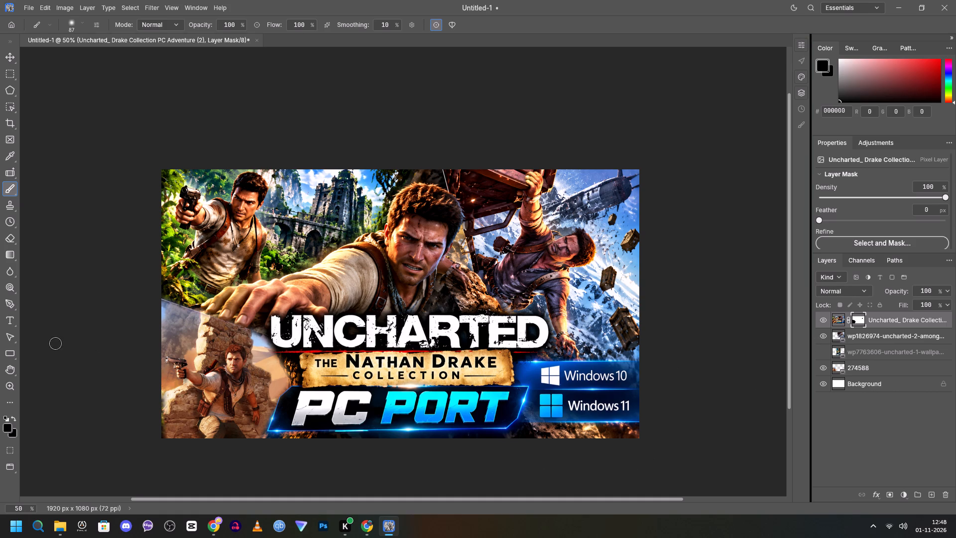
# Brush black on the Uncharted Drake Collection mask along the desert panel's upper edge and down beside the parchment title.
pyautogui.moveTo(160, 299); pyautogui.dragTo(163, 303)
pyautogui.moveTo(163, 303); pyautogui.dragTo(189, 315)
pyautogui.moveTo(189, 315); pyautogui.dragTo(228, 329)
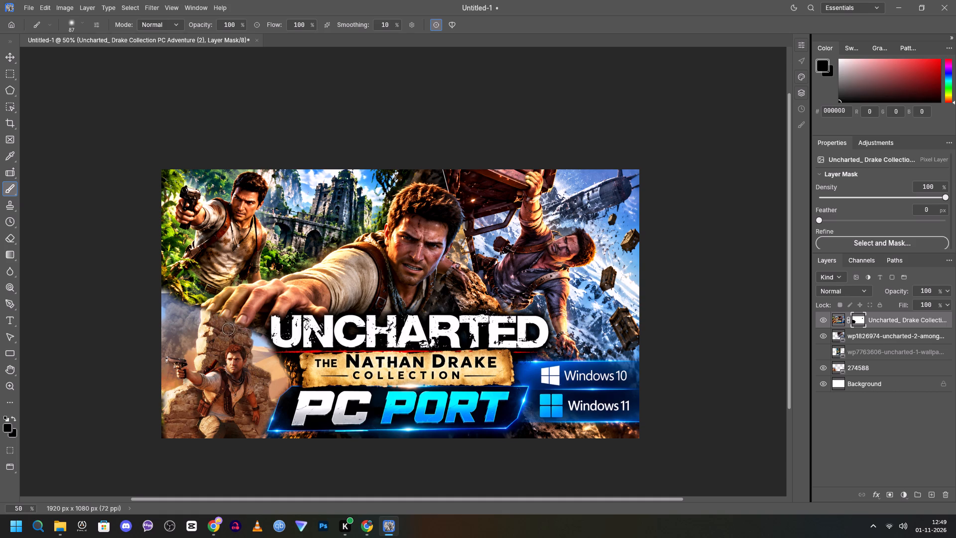
pyautogui.moveTo(228, 329); pyautogui.dragTo(260, 345)
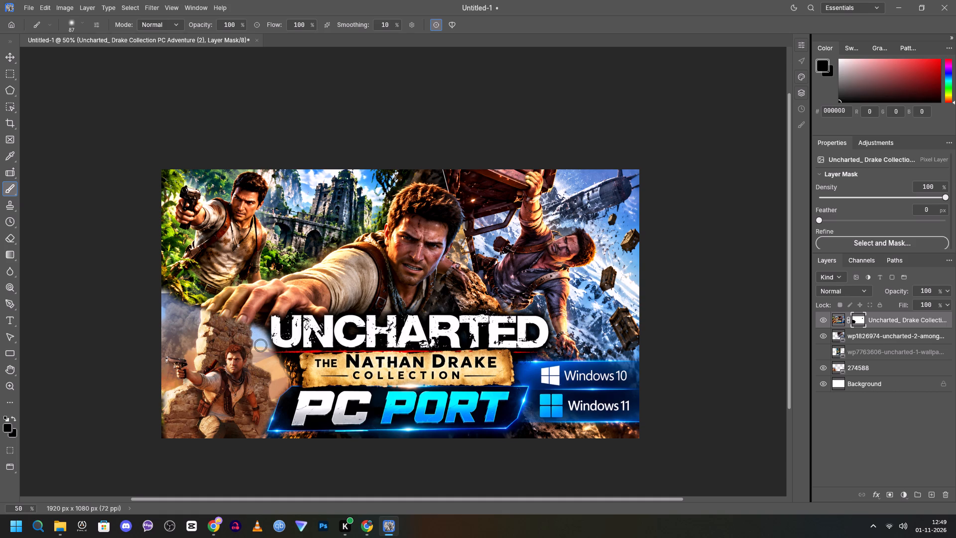
pyautogui.moveTo(260, 345); pyautogui.dragTo(273, 371)
pyautogui.moveTo(273, 371); pyautogui.dragTo(287, 378)
# Place the Uncharted 3 Runs on PC_! image from the Downloads folder into the thumbnail document.
pyautogui.click(57, 525)
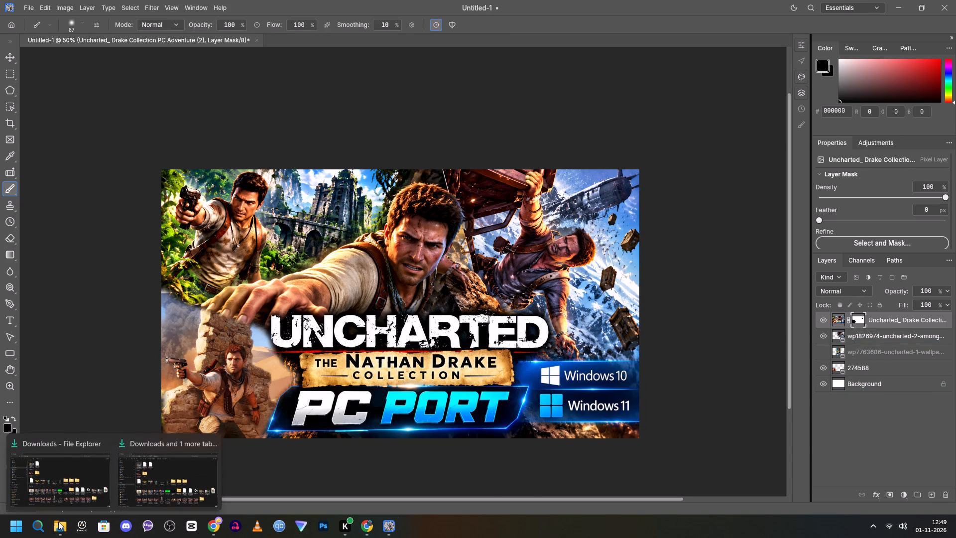
pyautogui.click(41, 490)
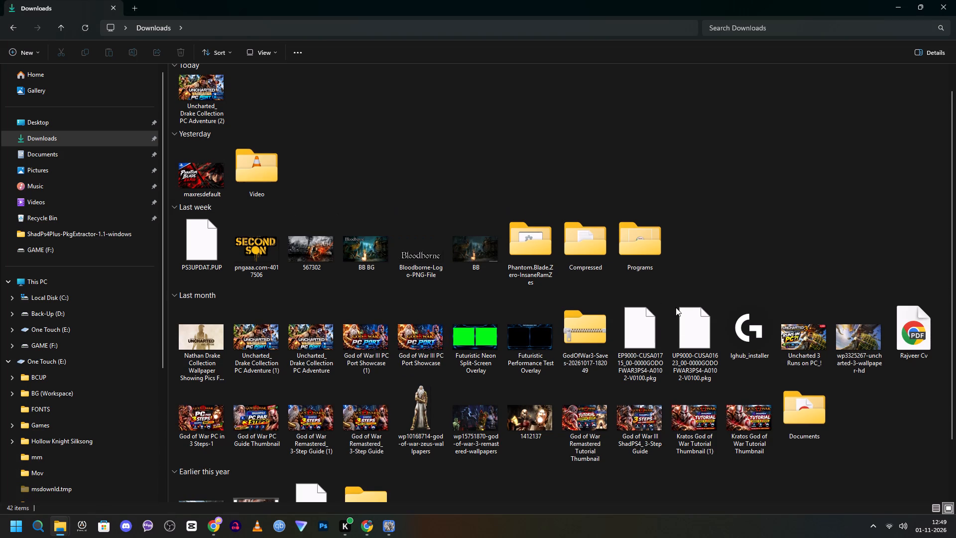
pyautogui.moveTo(810, 339); pyautogui.dragTo(221, 465)
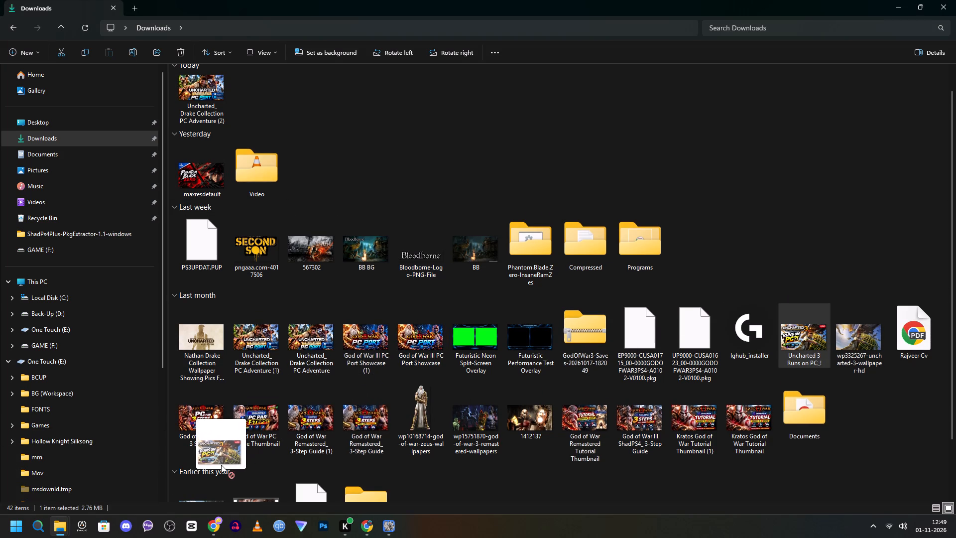
pyautogui.moveTo(221, 465); pyautogui.dragTo(424, 383)
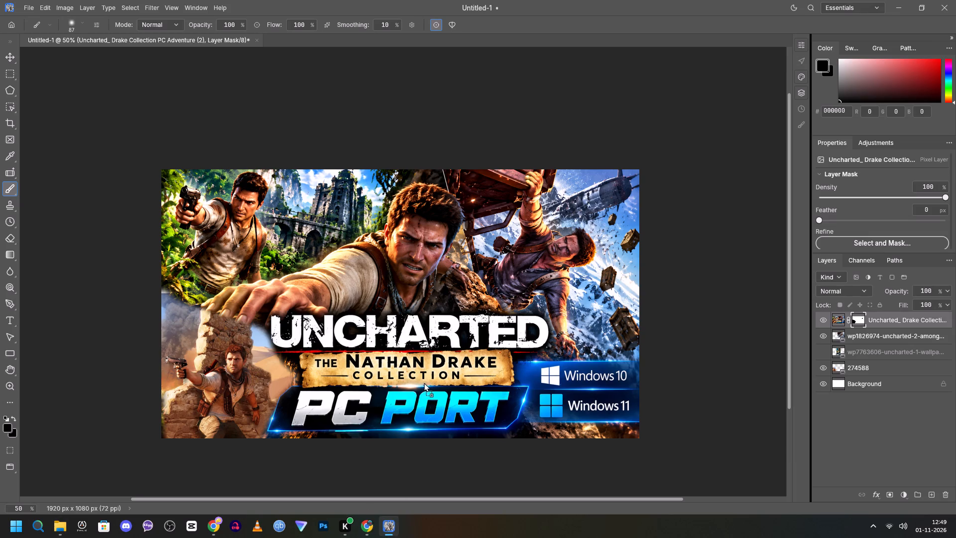
pyautogui.moveTo(424, 383); pyautogui.dragTo(423, 384)
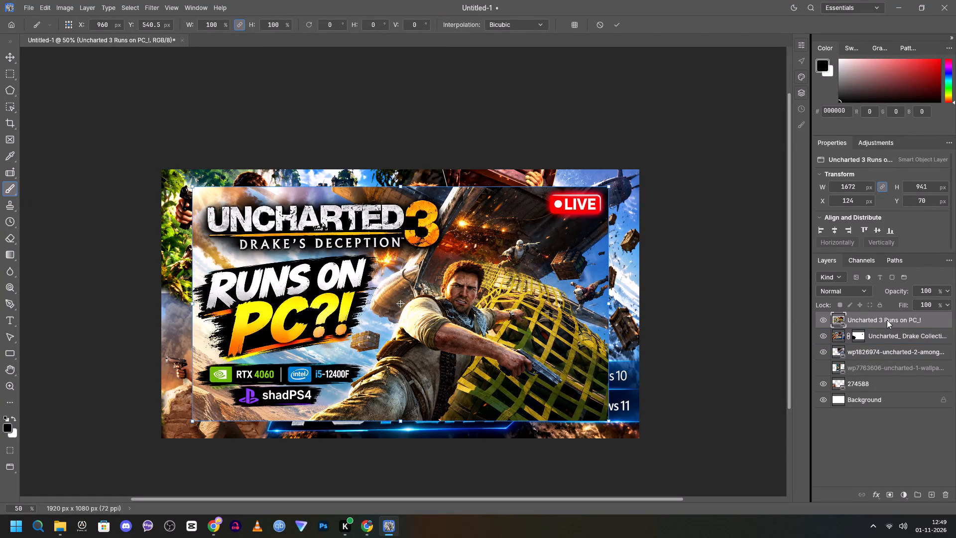
# Move the Uncharted 3 Runs on PC_! layer directly above the 274588 layer, below wp7763606.
pyautogui.moveTo(887, 320); pyautogui.dragTo(880, 380)
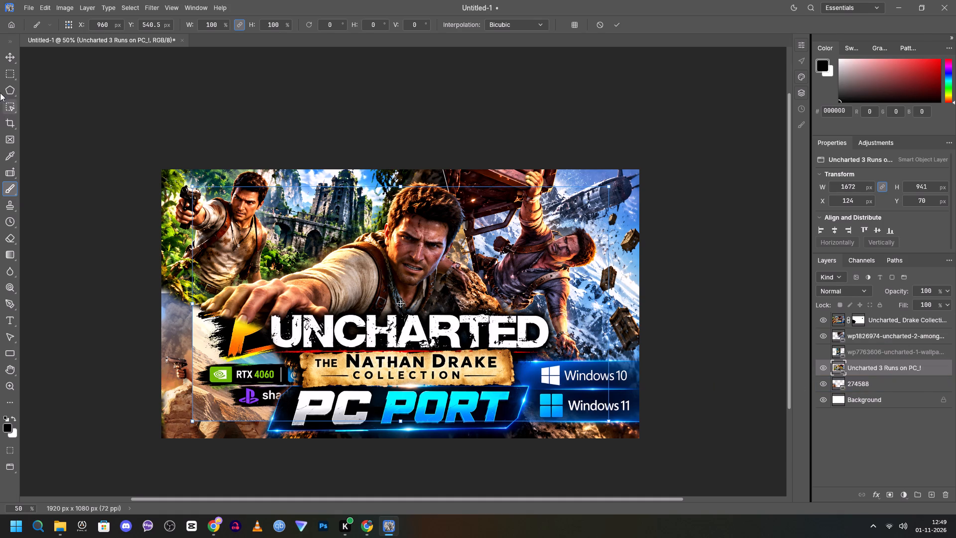
# Move the Uncharted 3 Runs on PC_! layer to about X -836, Y 306 so its Drake figure fills the masked-out lower-left panel.
pyautogui.click(15, 59)
pyautogui.moveTo(238, 366); pyautogui.dragTo(215, 387)
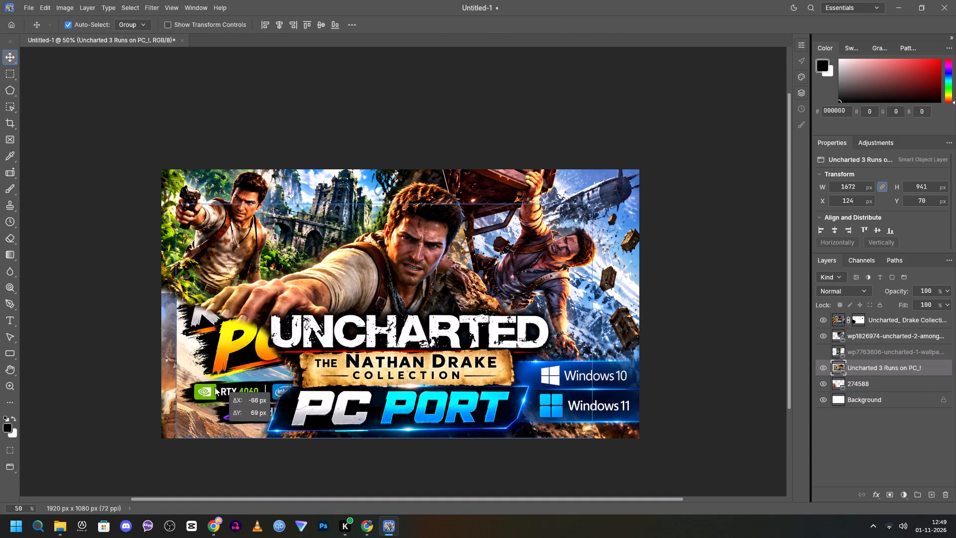
pyautogui.moveTo(215, 387); pyautogui.dragTo(0, 432)
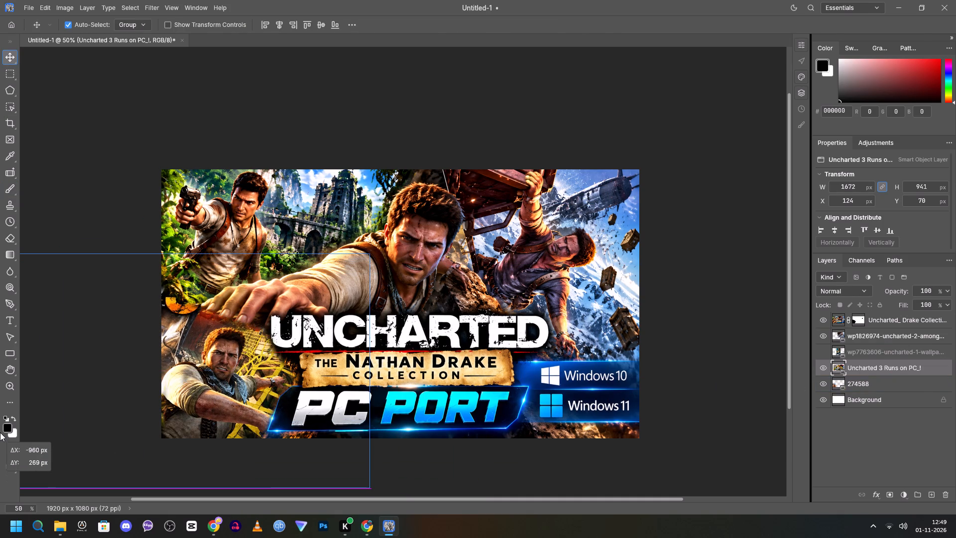
pyautogui.moveTo(0, 432); pyautogui.dragTo(0, 424)
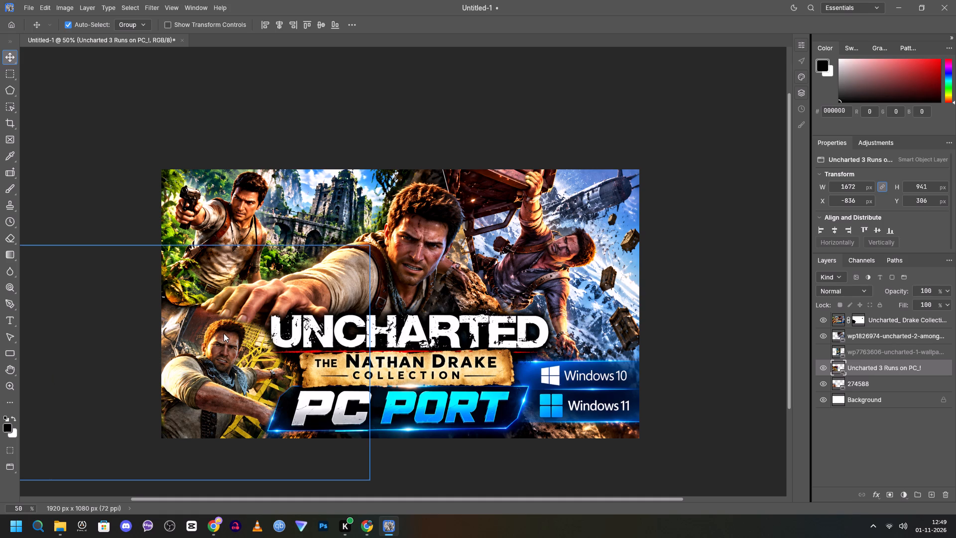
# Scale the Uncharted 3 Runs on PC_! layer to about 80.4% and centre it near X 26, Y 758 in the lower-left panel.
pyautogui.click(258, 338)
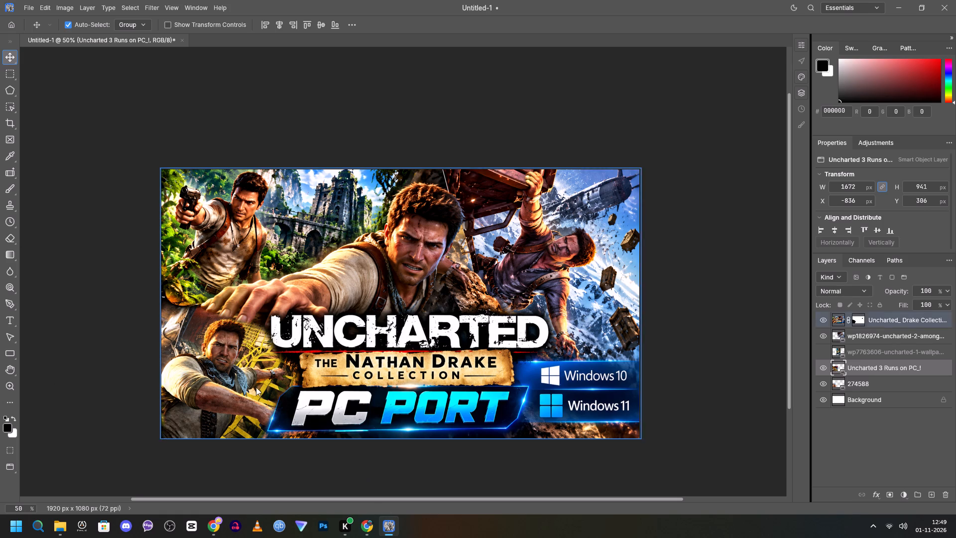
pyautogui.click(243, 378)
pyautogui.hotkey('ctrl', 't')
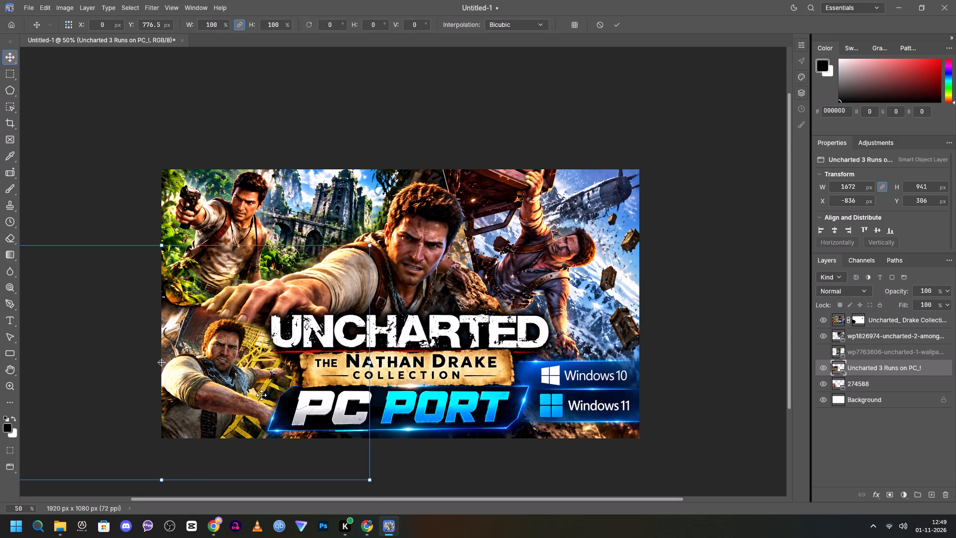
pyautogui.moveTo(165, 480); pyautogui.dragTo(161, 446)
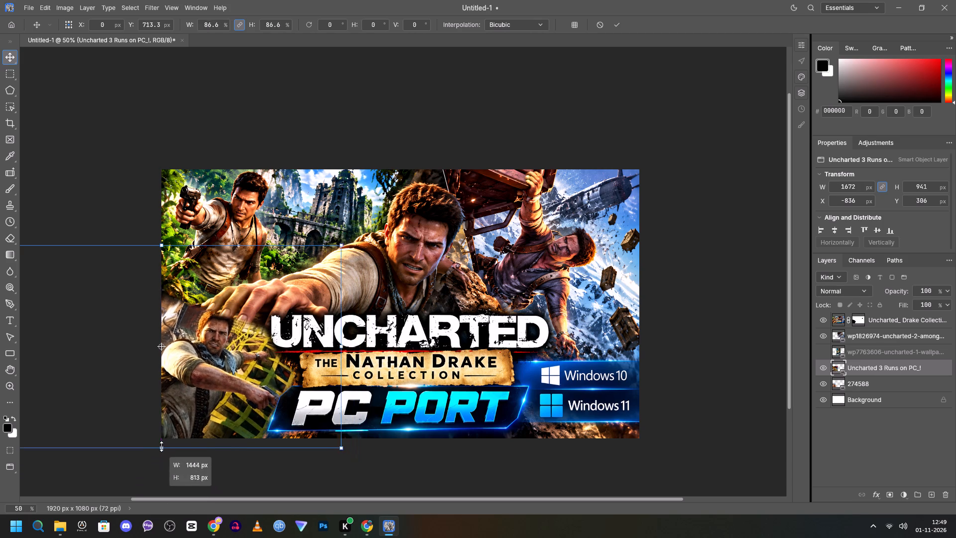
pyautogui.moveTo(161, 446); pyautogui.dragTo(163, 434)
pyautogui.moveTo(206, 394); pyautogui.dragTo(210, 406)
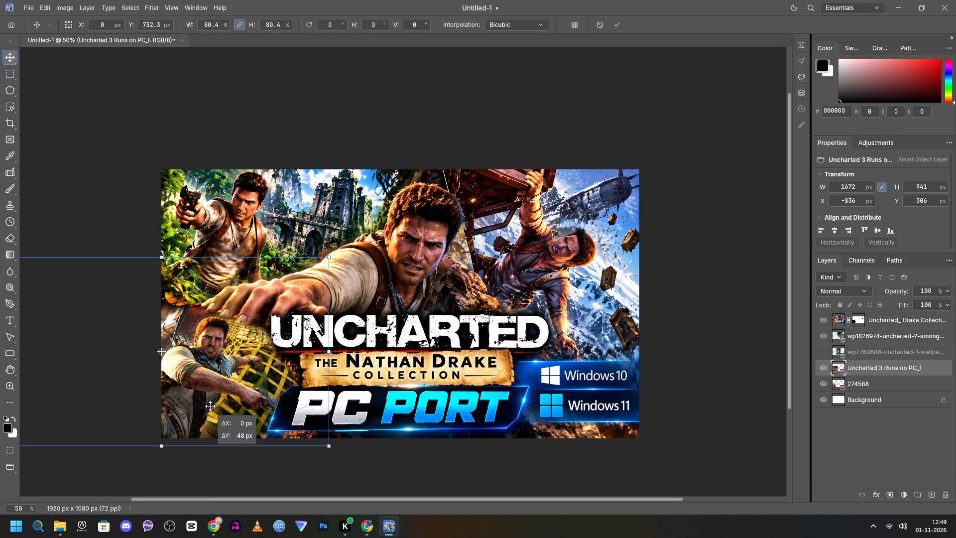
pyautogui.moveTo(210, 406); pyautogui.dragTo(218, 410)
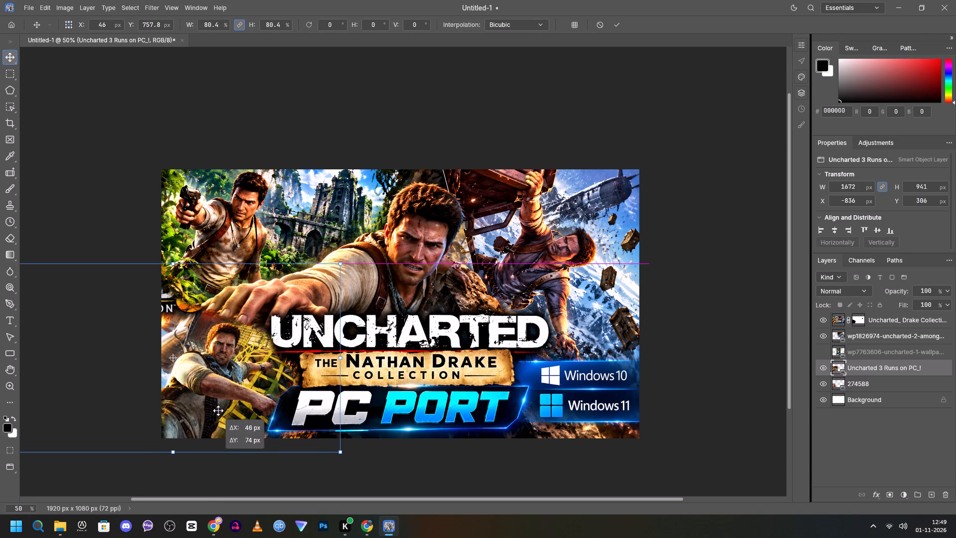
pyautogui.moveTo(218, 410); pyautogui.dragTo(212, 414)
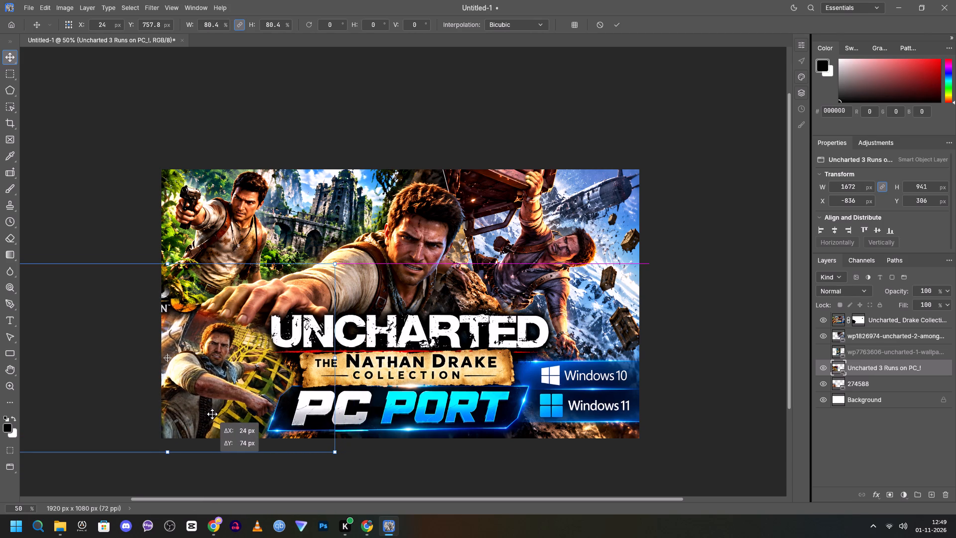
pyautogui.moveTo(212, 414); pyautogui.dragTo(213, 414)
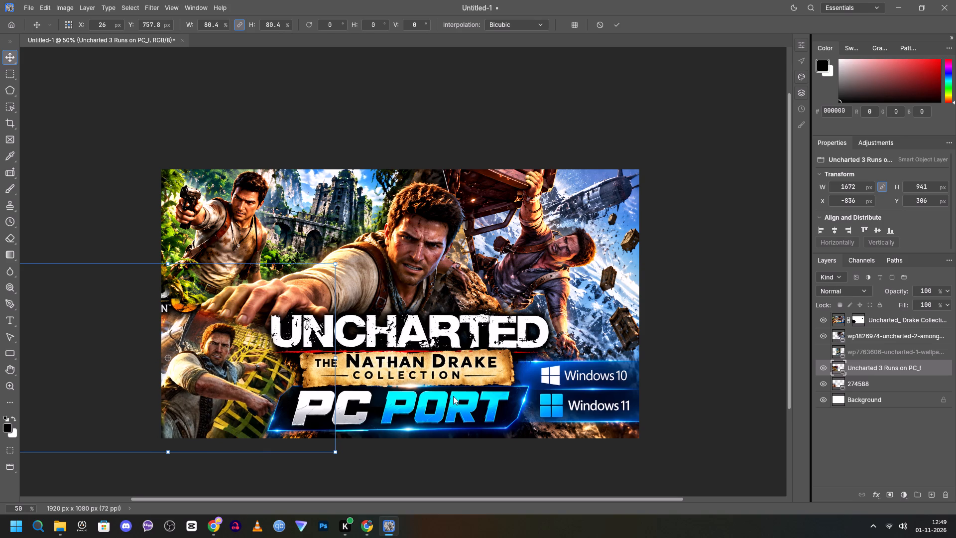
# Hide the Uncharted 3 Runs on PC_! layer.
pyautogui.click(824, 369)
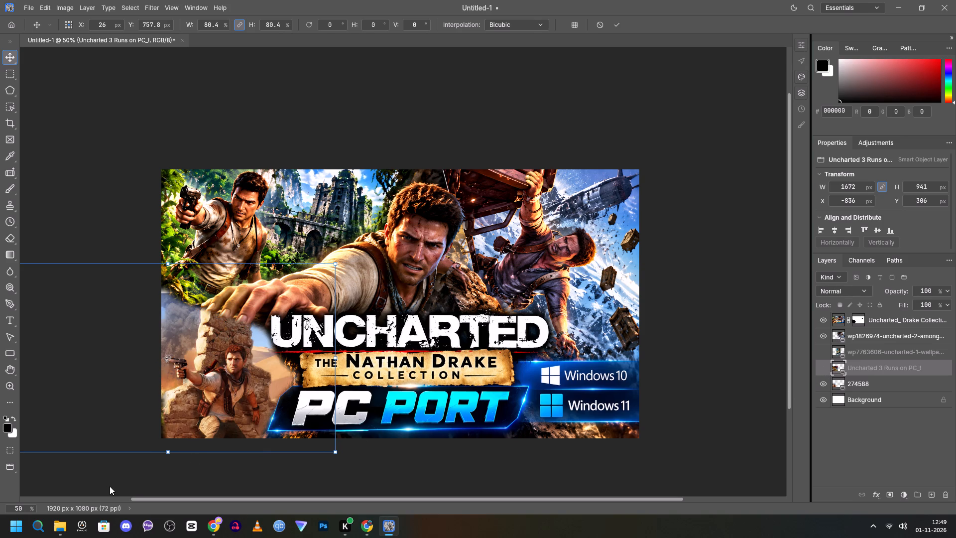
# Place the wp3325267-uncharted-3-wallpaper-hd image from the Downloads folder into the thumbnail document.
pyautogui.click(49, 521)
pyautogui.click(60, 496)
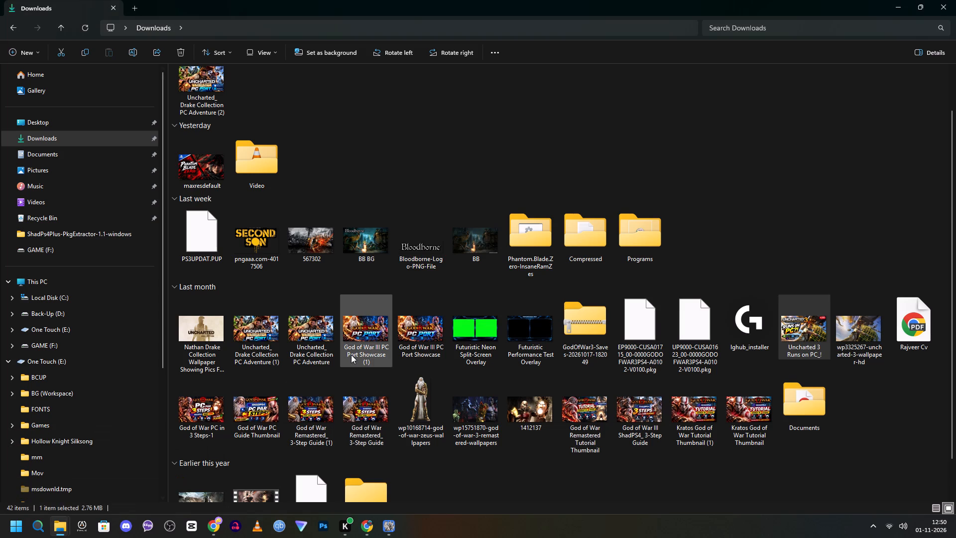
pyautogui.scroll(-3, 350, 356)
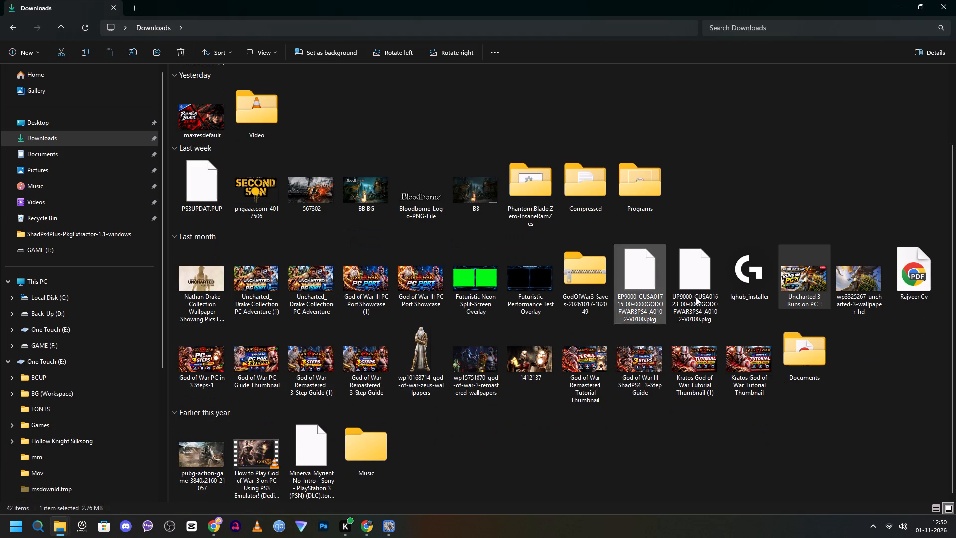
pyautogui.click(863, 282)
pyautogui.moveTo(856, 276); pyautogui.dragTo(257, 445)
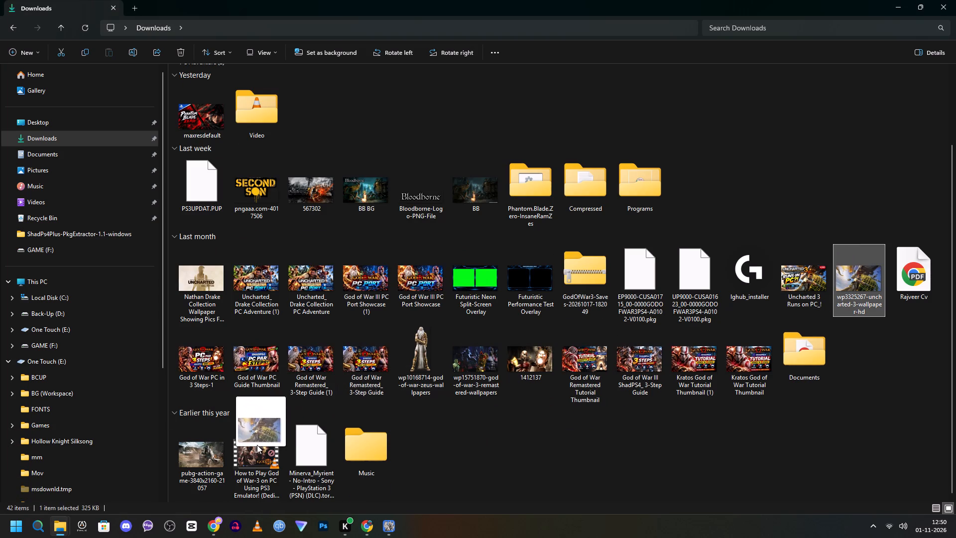
pyautogui.moveTo(257, 445); pyautogui.dragTo(390, 530)
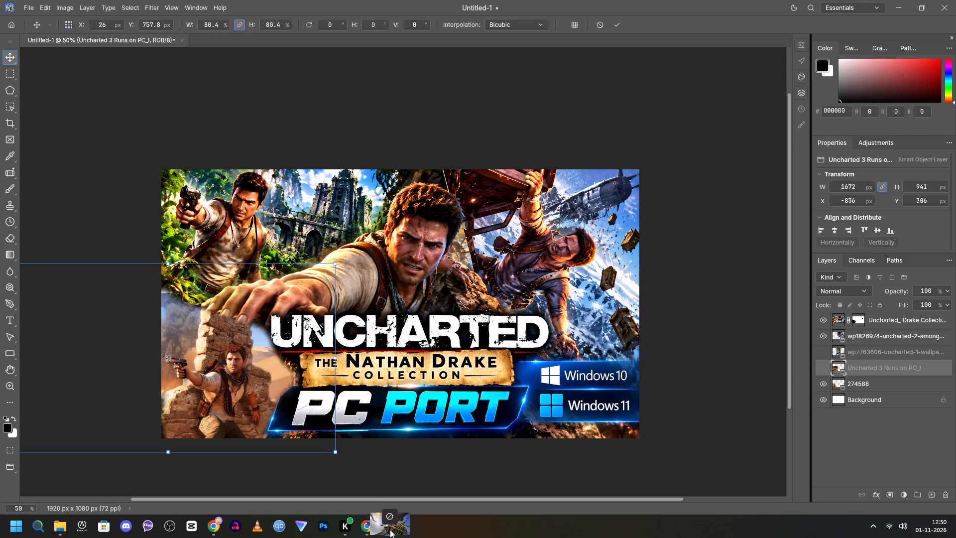
pyautogui.moveTo(390, 530); pyautogui.dragTo(248, 401)
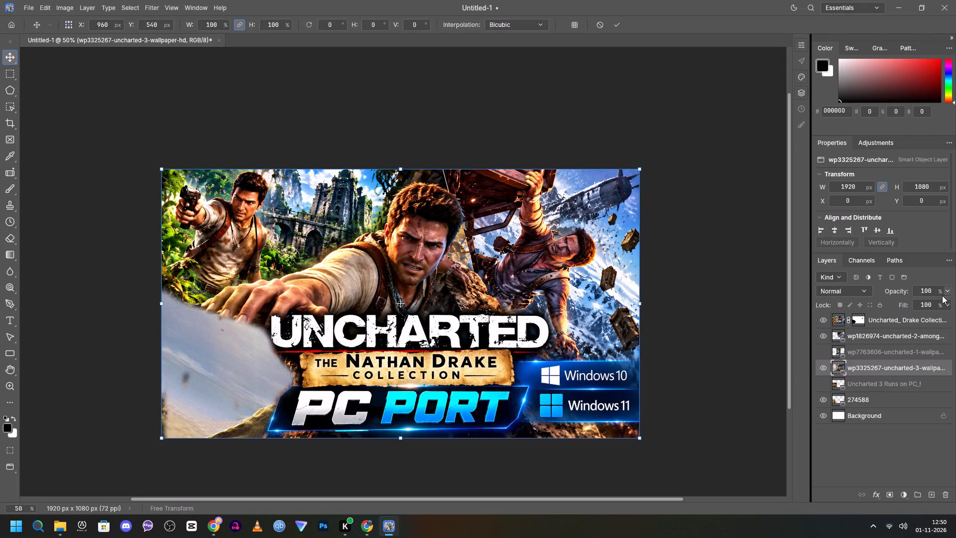
# Scale the wp3325267 wallpaper to about 59.7% and position it at about X -361, Y 435, showing Drake in the lower-left panel.
pyautogui.moveTo(257, 392); pyautogui.dragTo(121, 439)
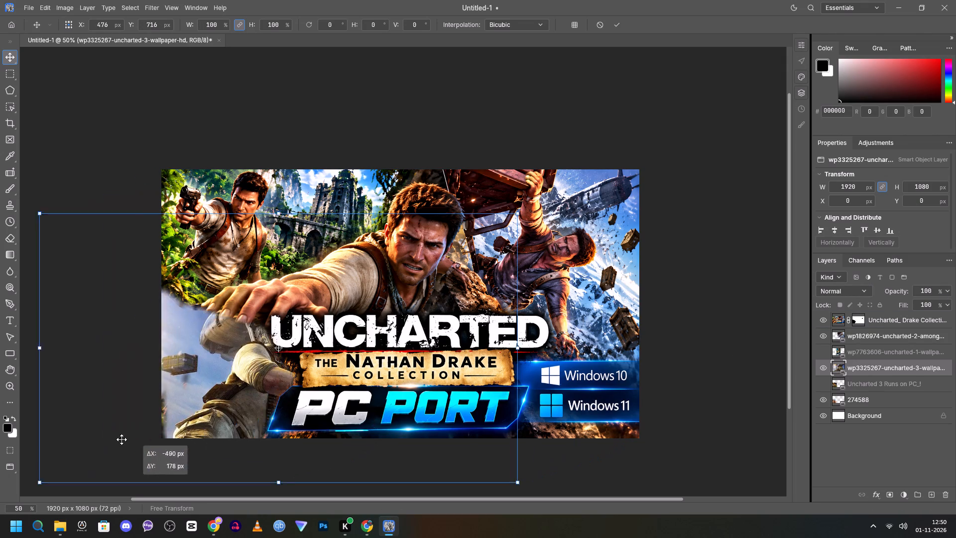
pyautogui.moveTo(121, 439); pyautogui.dragTo(60, 453)
pyautogui.scroll(-5, 178, 412)
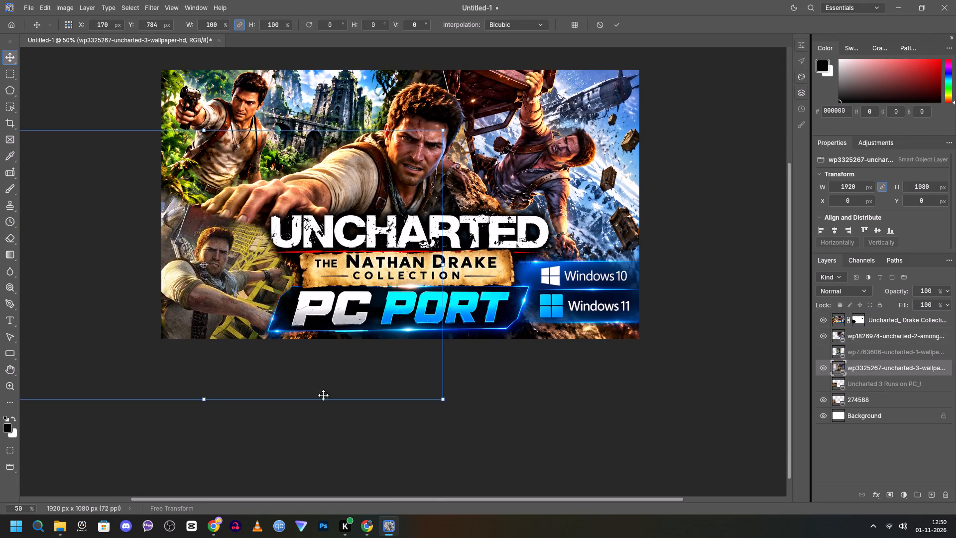
pyautogui.moveTo(442, 403); pyautogui.dragTo(243, 287)
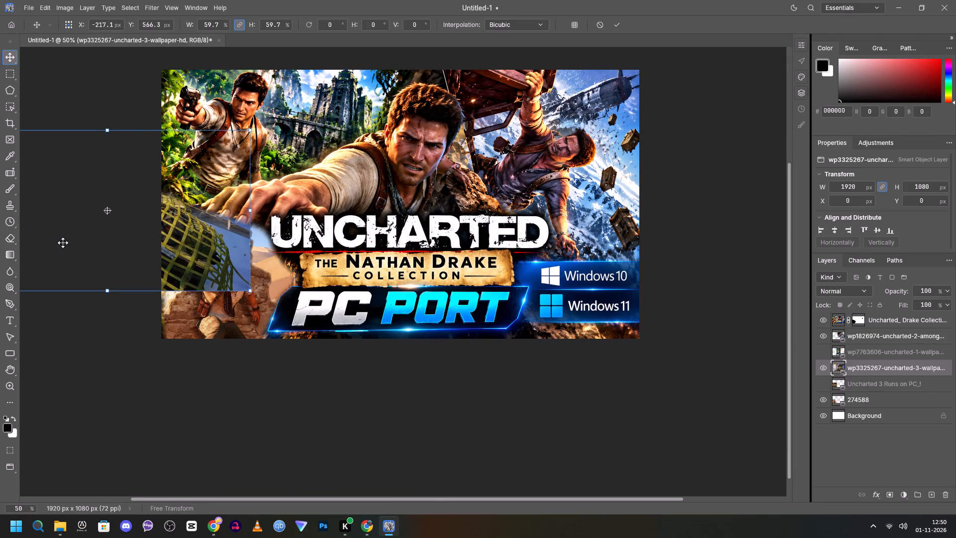
pyautogui.moveTo(88, 236); pyautogui.dragTo(187, 285)
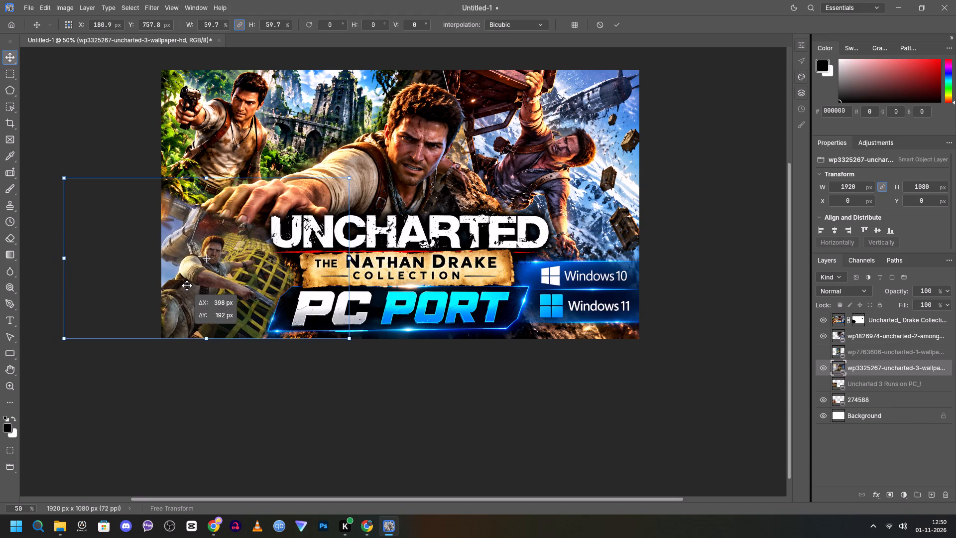
pyautogui.moveTo(187, 285); pyautogui.dragTo(194, 284)
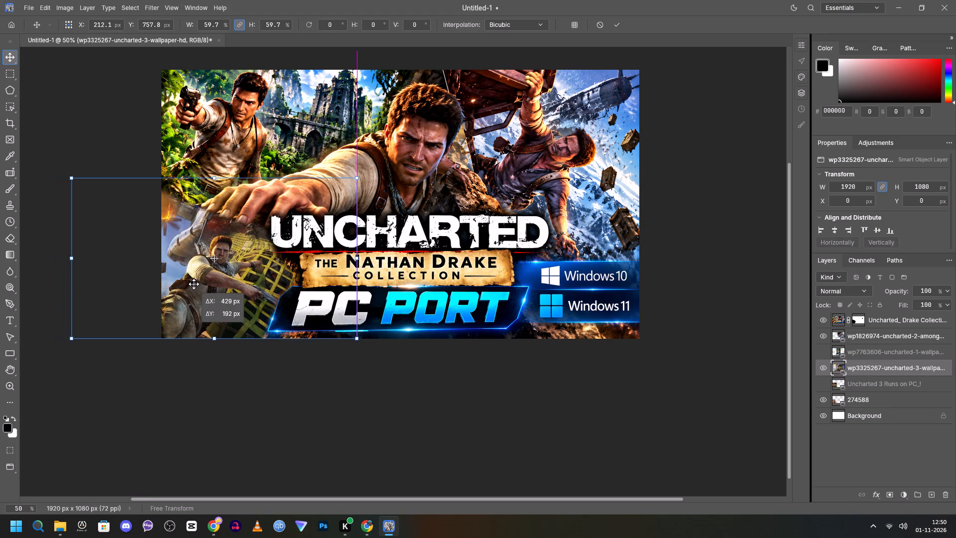
pyautogui.moveTo(194, 284); pyautogui.dragTo(194, 284)
pyautogui.click(298, 414)
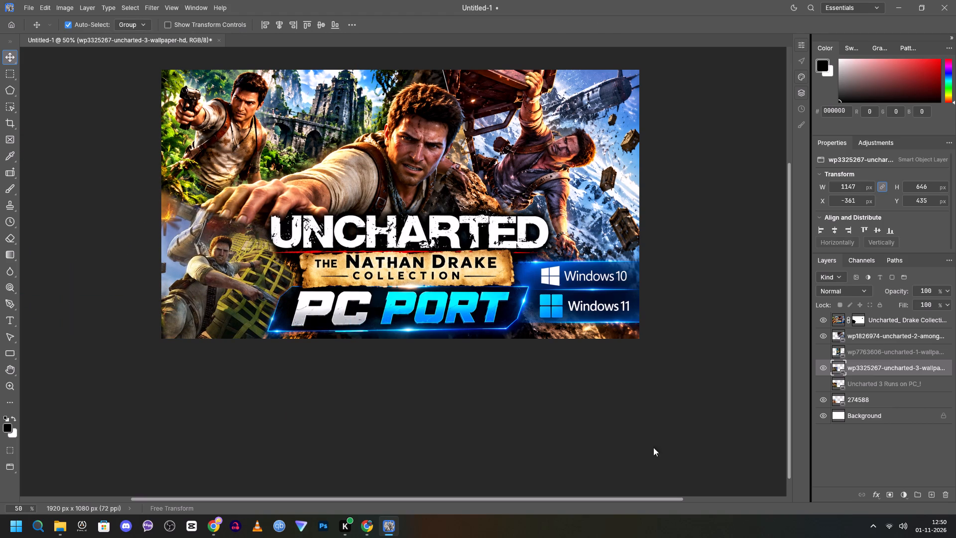
# Quick-export the thumbnail as a PNG named uncef to the Desktop.
pyautogui.scroll(2, 634, 438)
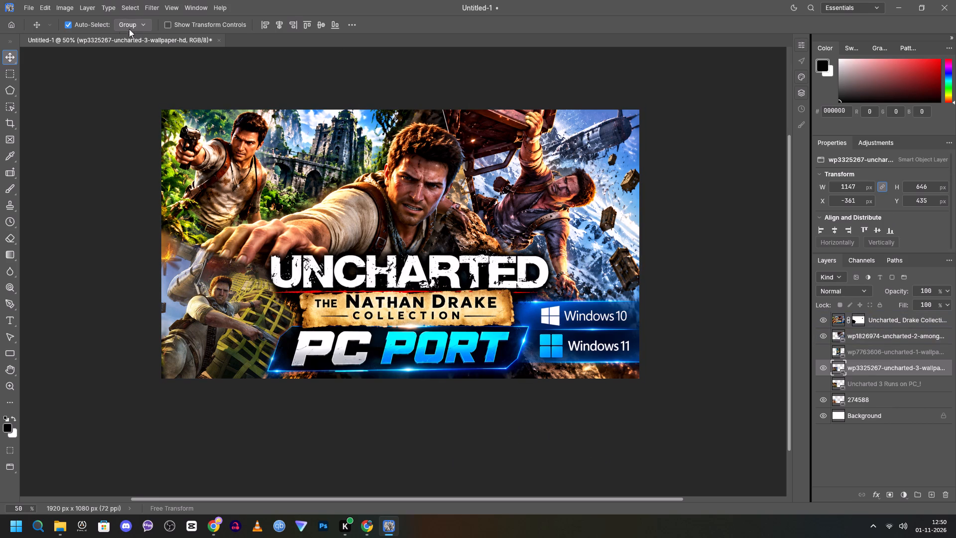
pyautogui.click(25, 11)
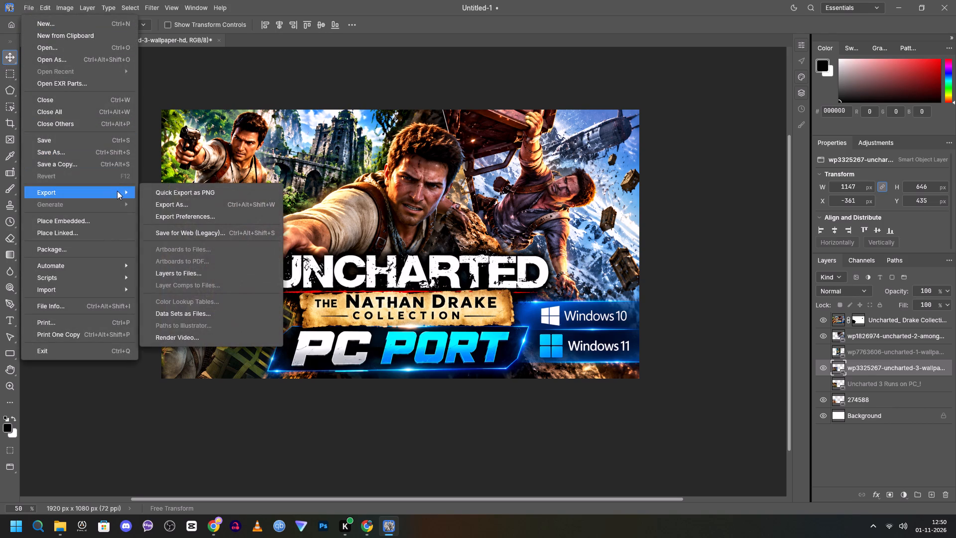
pyautogui.click(215, 195)
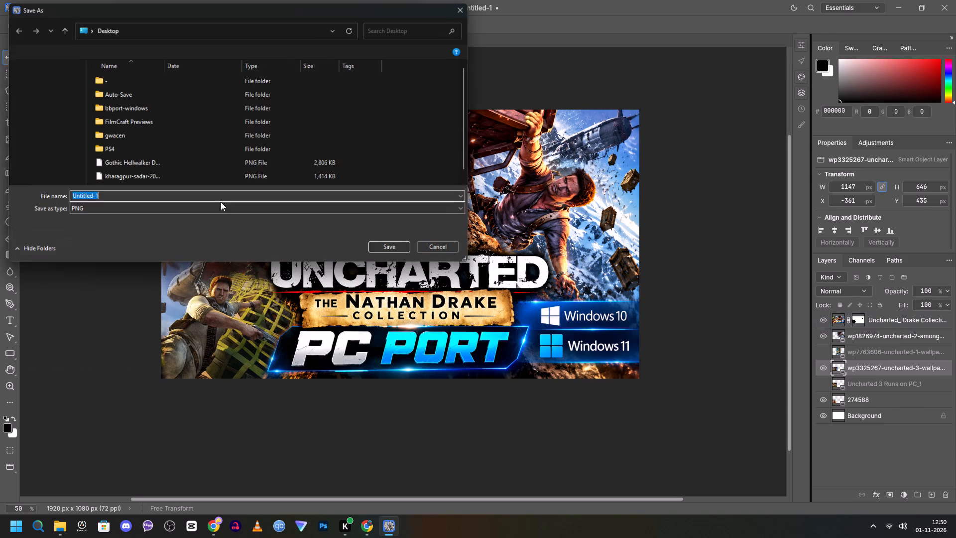
pyautogui.click(52, 94)
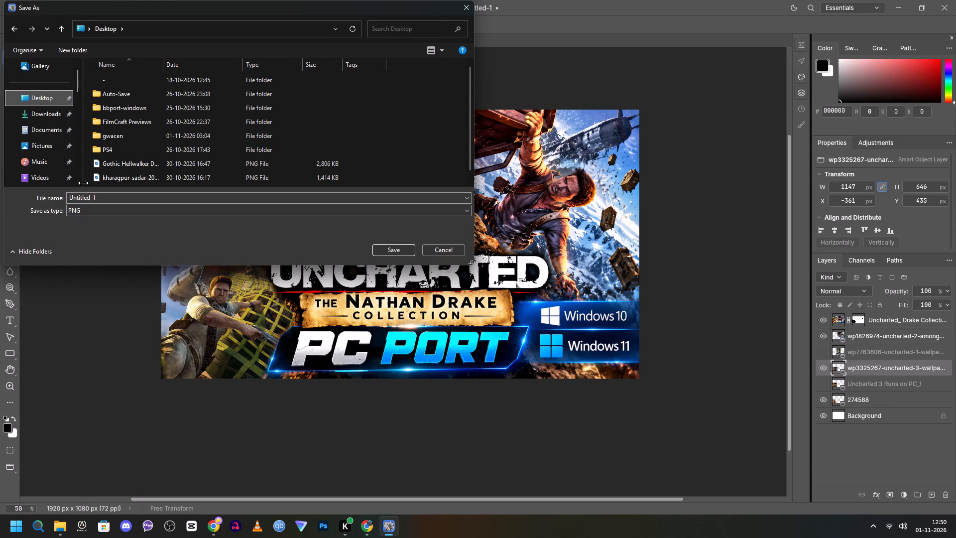
pyautogui.click(114, 200)
pyautogui.write('un')
pyautogui.press('c')
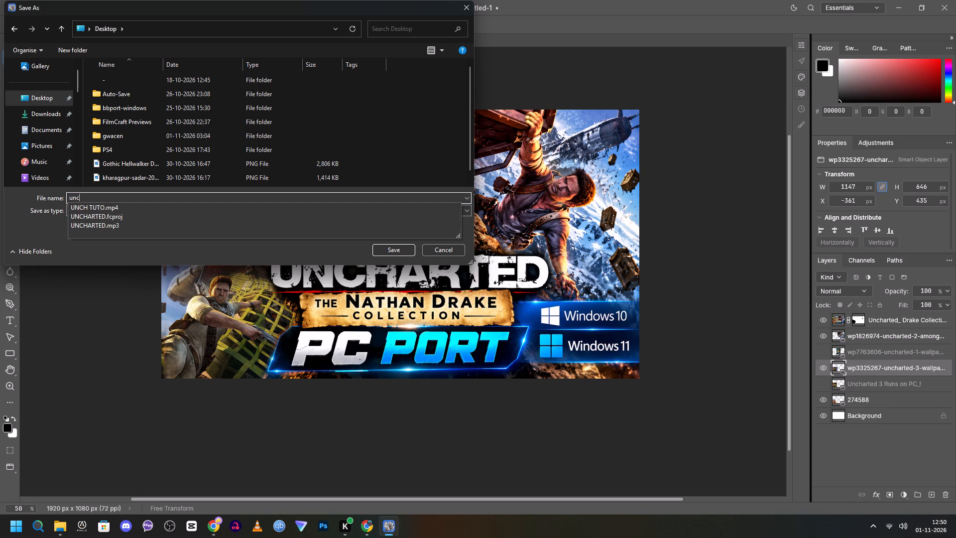
pyautogui.press('e')
pyautogui.press('f')
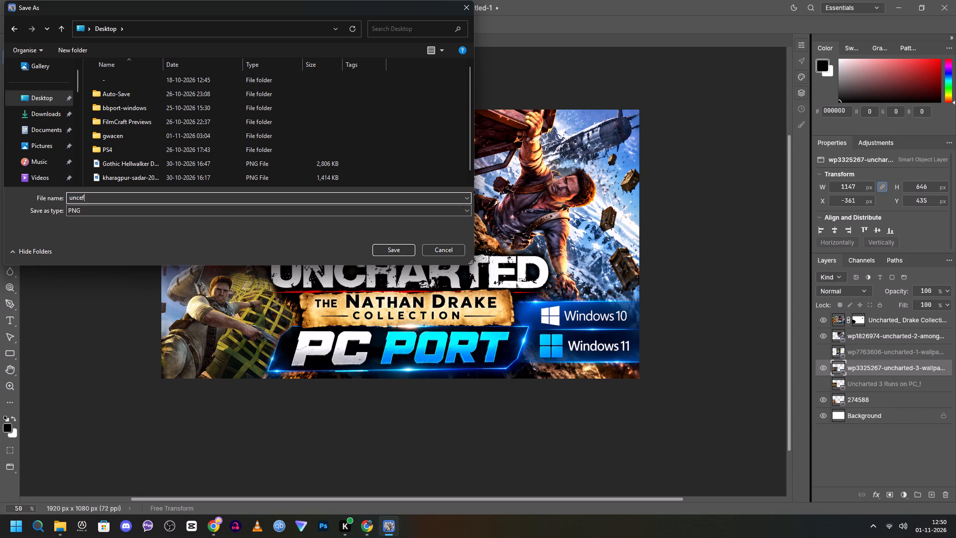
pyautogui.click(398, 251)
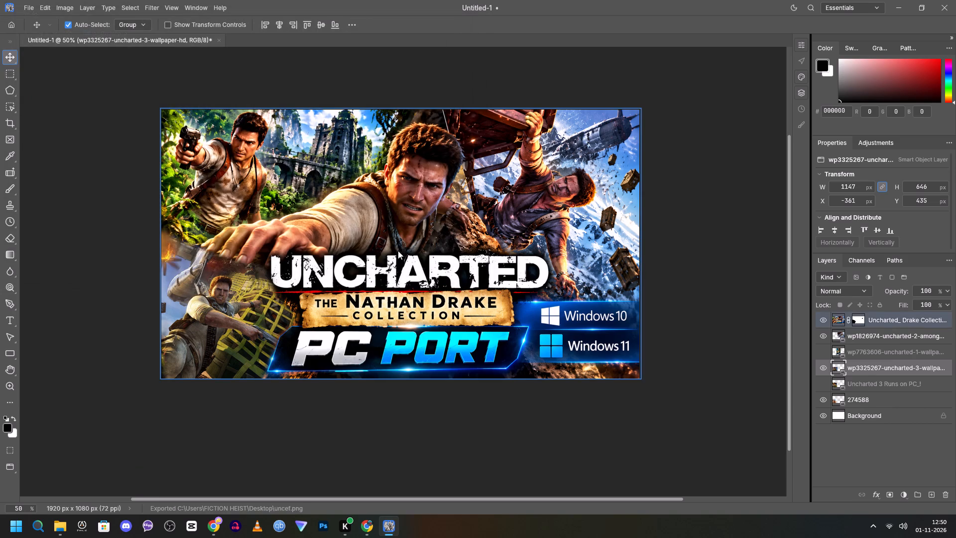